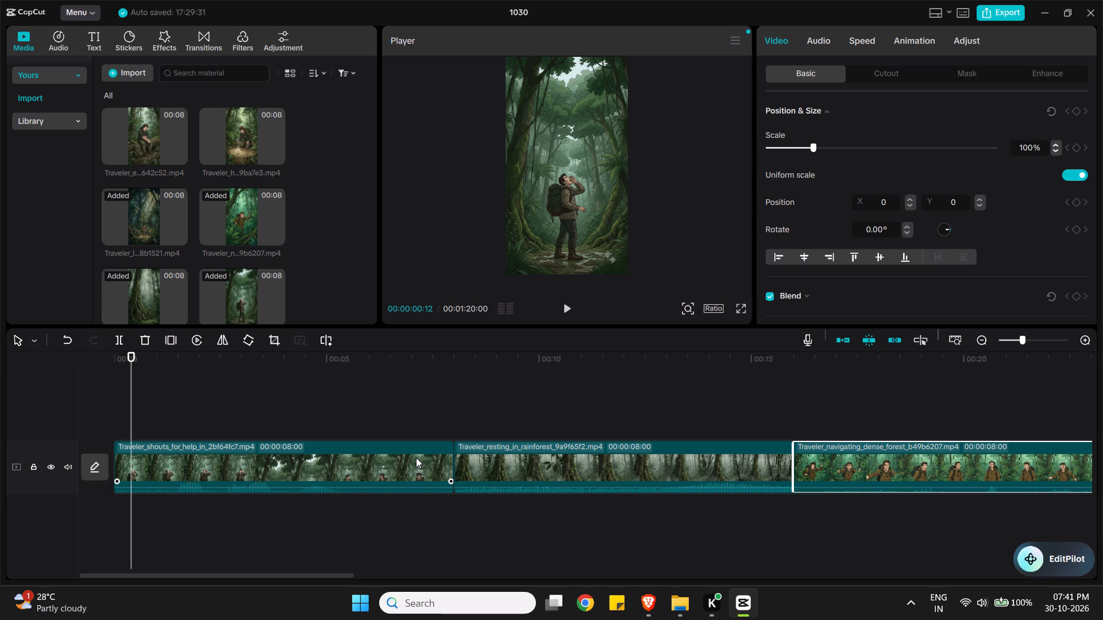
pyautogui.click(352, 449)
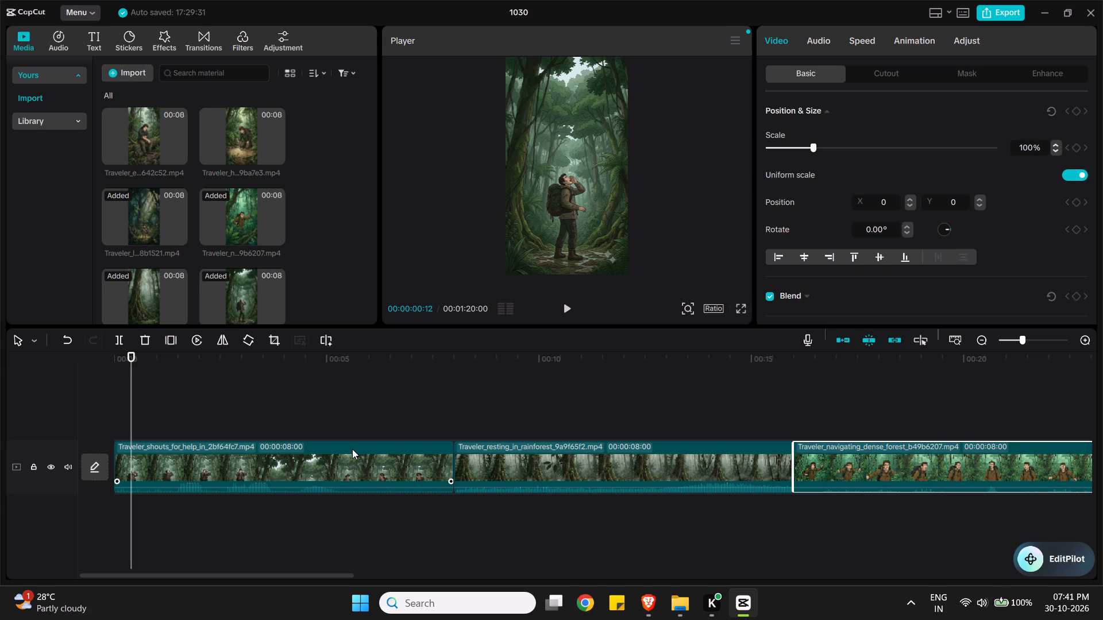
pyautogui.press('Delete')
pyautogui.click(352, 449)
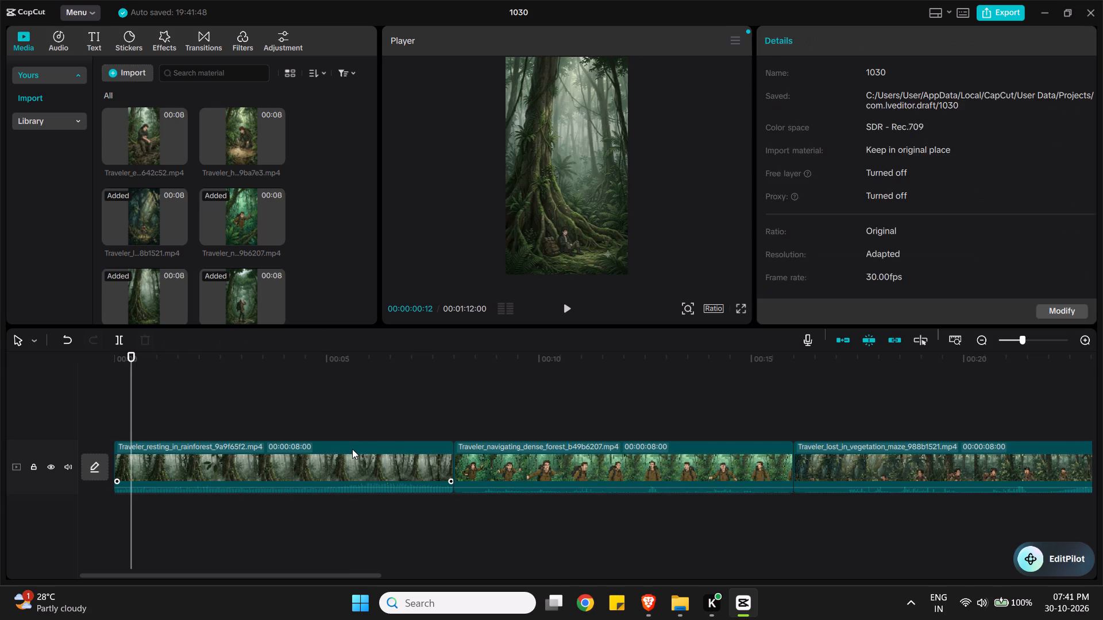
pyautogui.press('Delete')
pyautogui.click(352, 449)
pyautogui.press('Delete')
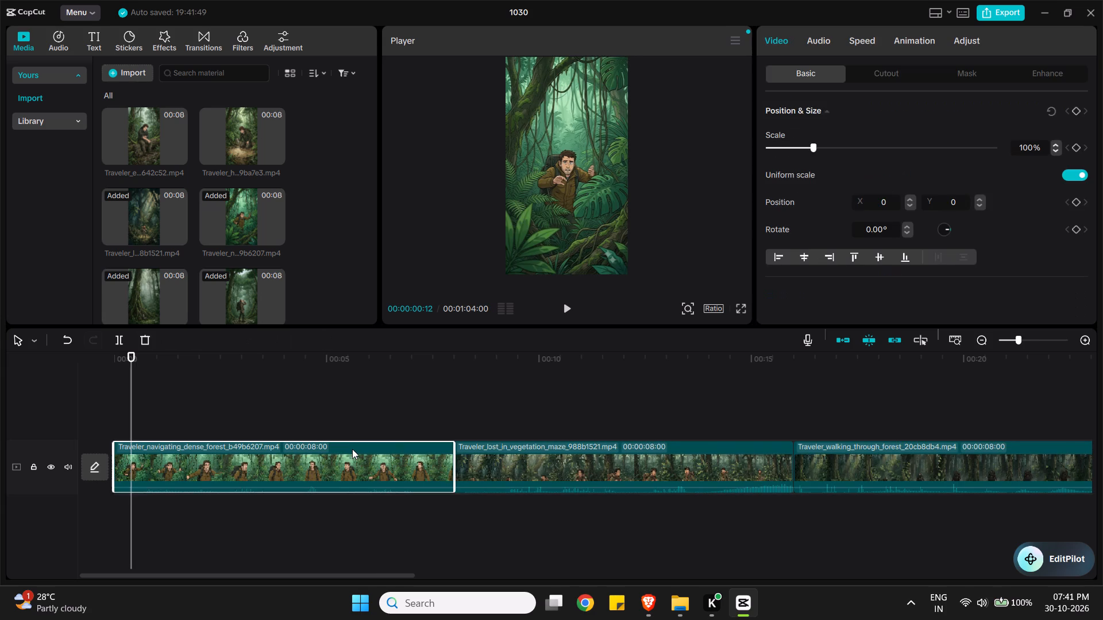
pyautogui.click(352, 449)
pyautogui.press('Delete')
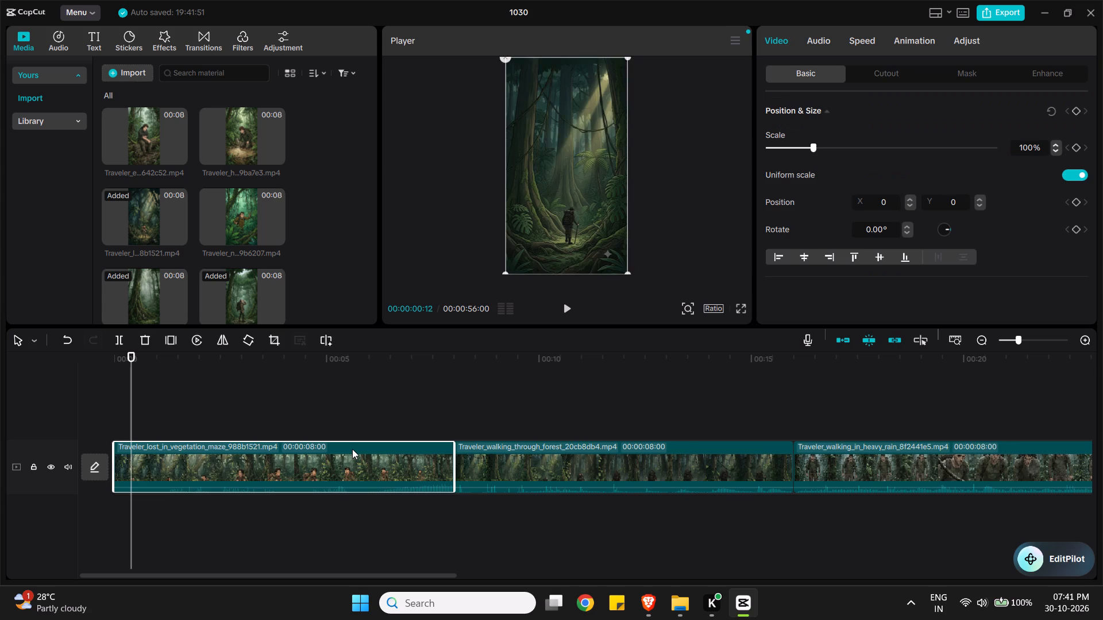
pyautogui.click(352, 449)
pyautogui.press('Delete')
pyautogui.click(352, 449)
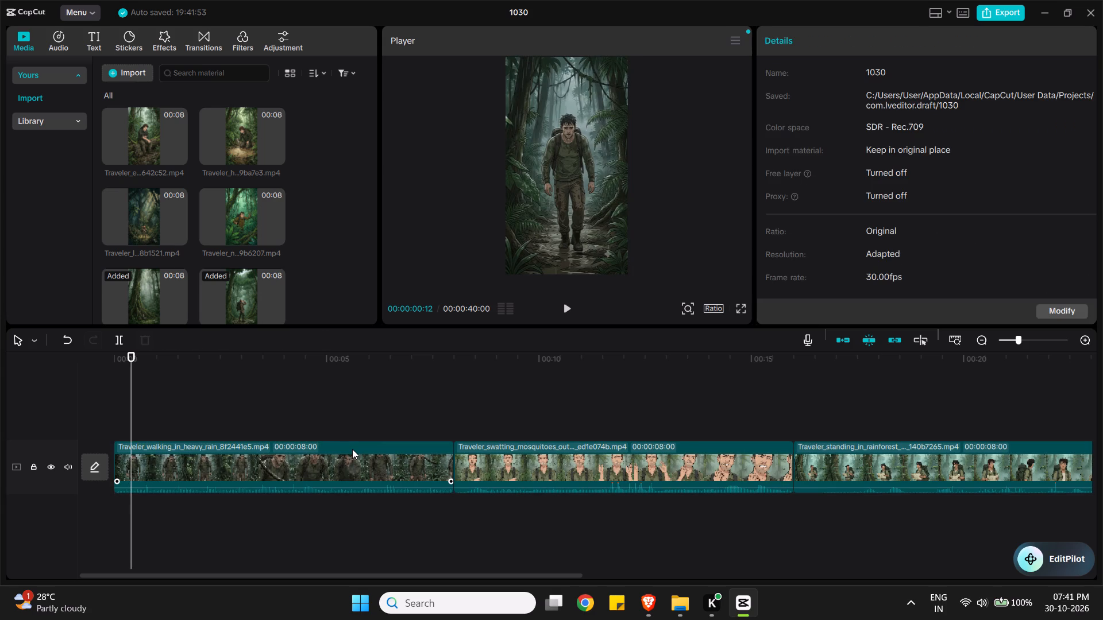
pyautogui.press('Delete')
pyautogui.click(352, 449)
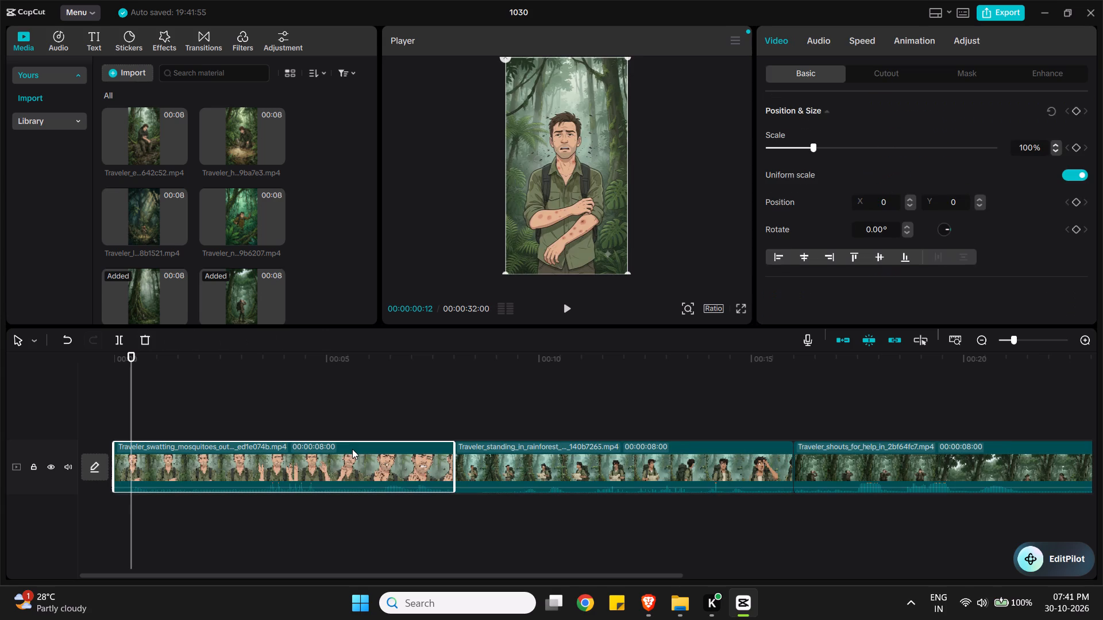
pyautogui.press('Delete')
pyautogui.click(352, 449)
pyautogui.press('Delete')
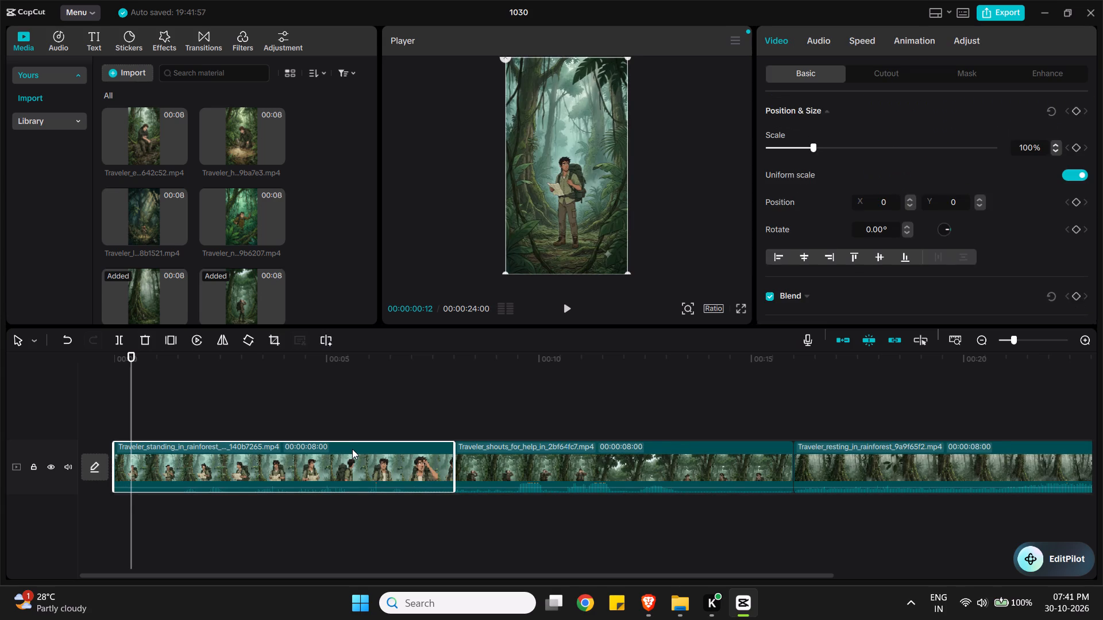
pyautogui.click(352, 449)
pyautogui.press('Delete')
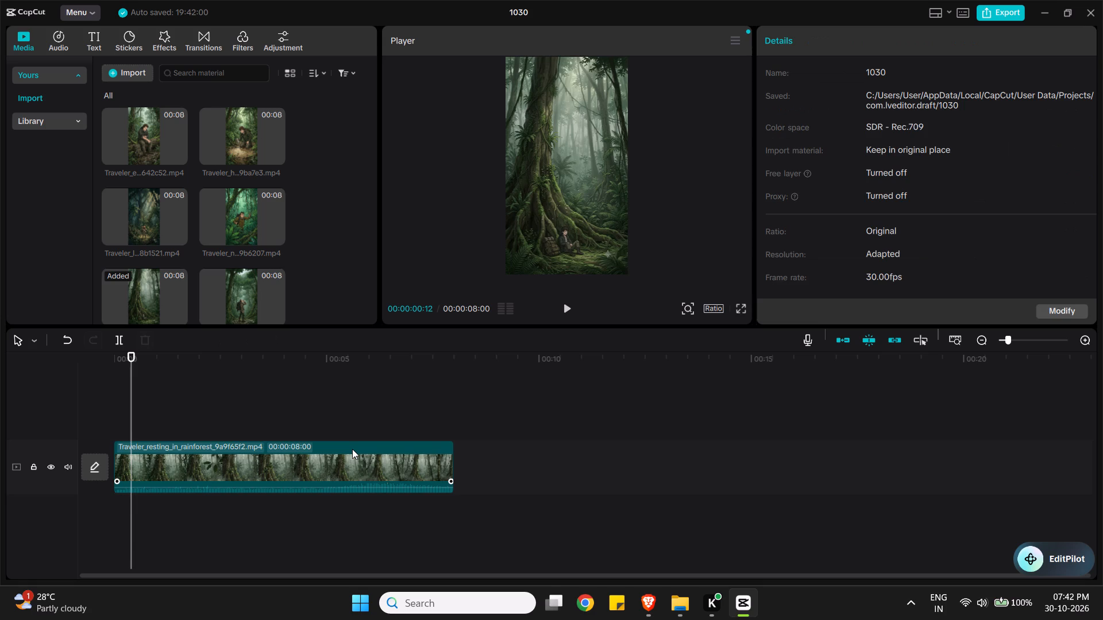
pyautogui.click(352, 449)
pyautogui.press('Delete')
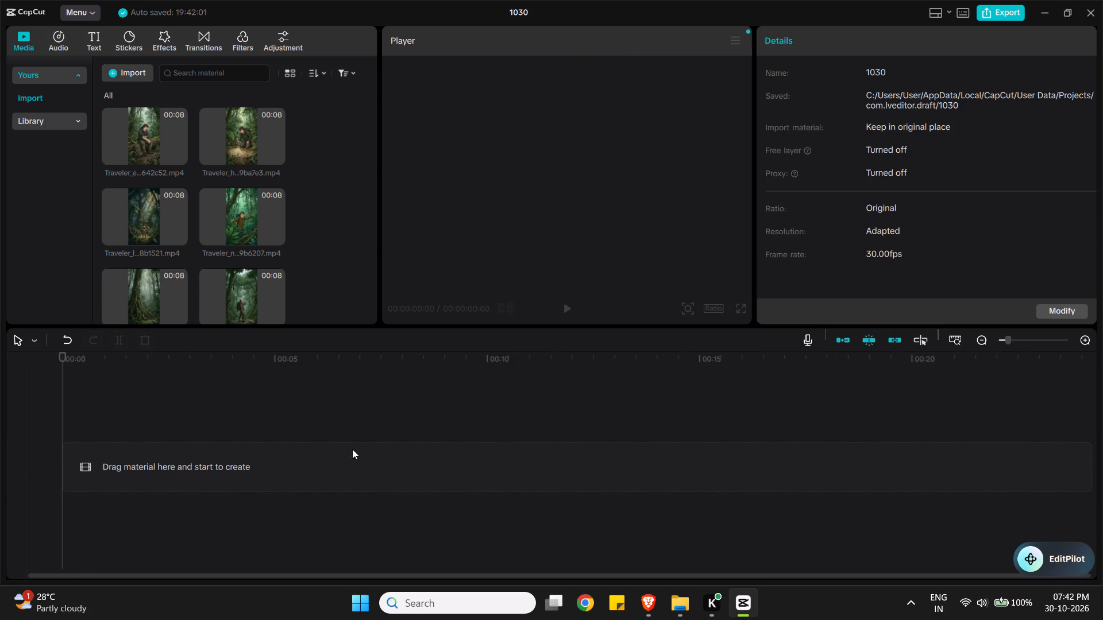
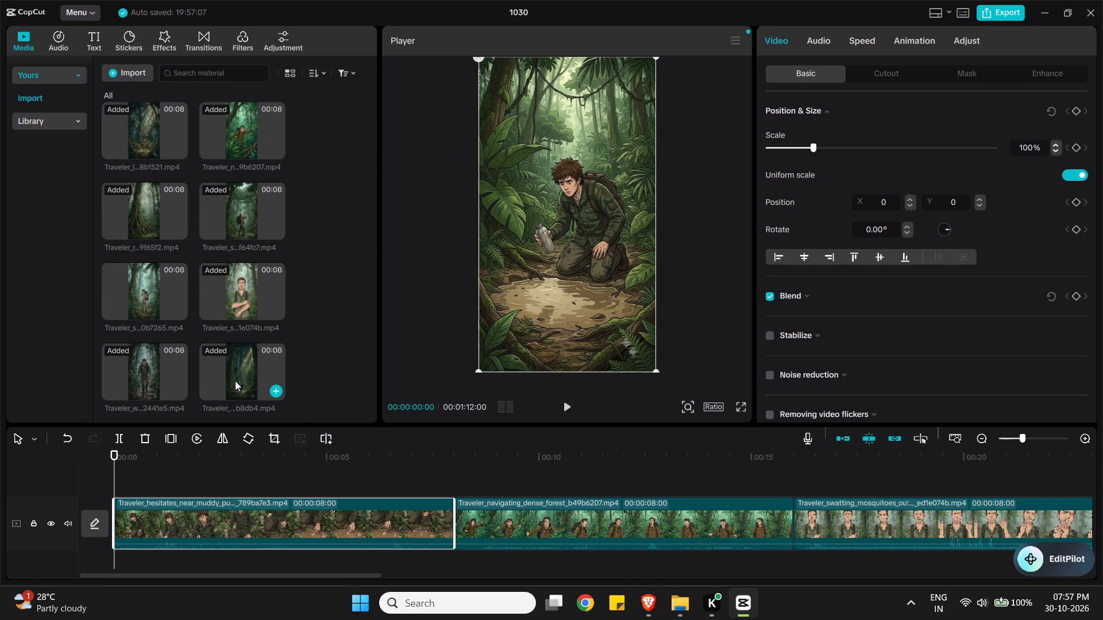
pyautogui.click(235, 381)
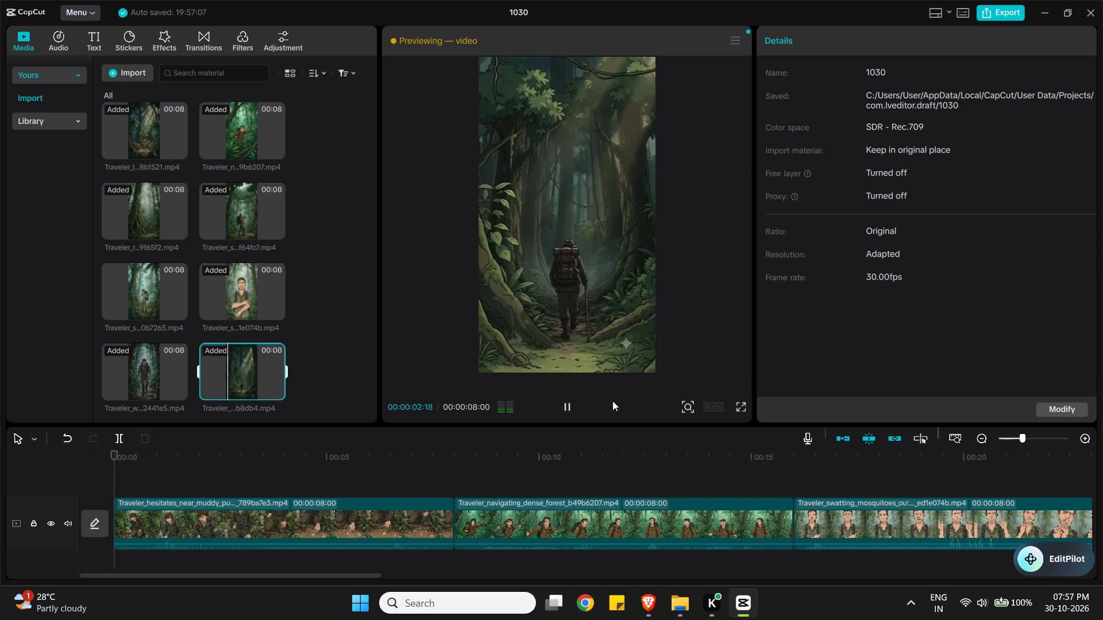
pyautogui.click(570, 403)
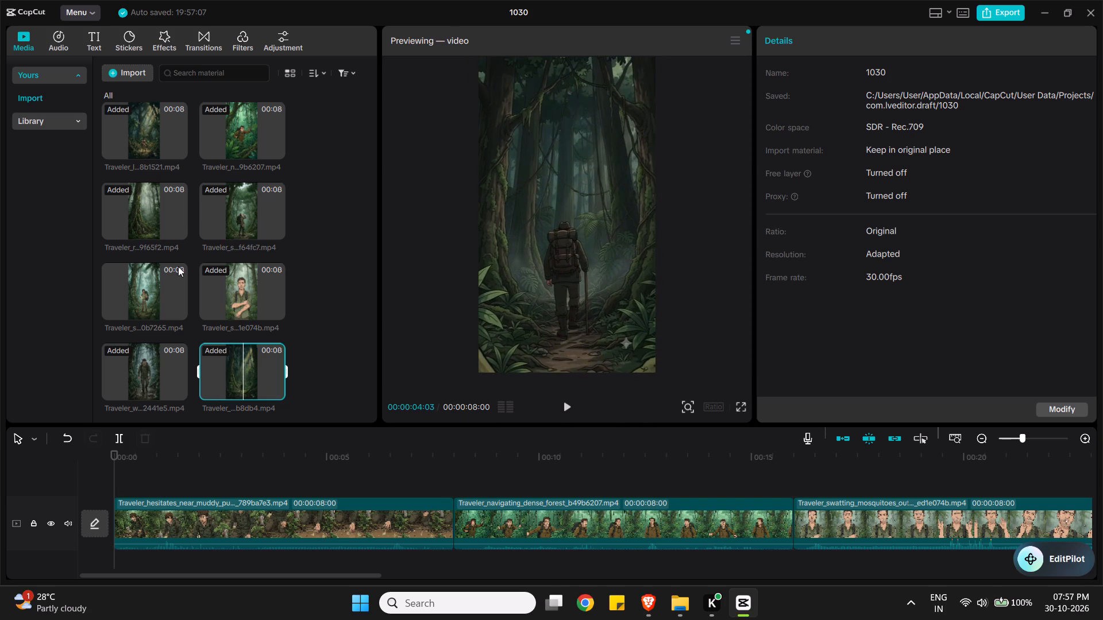
pyautogui.click(153, 292)
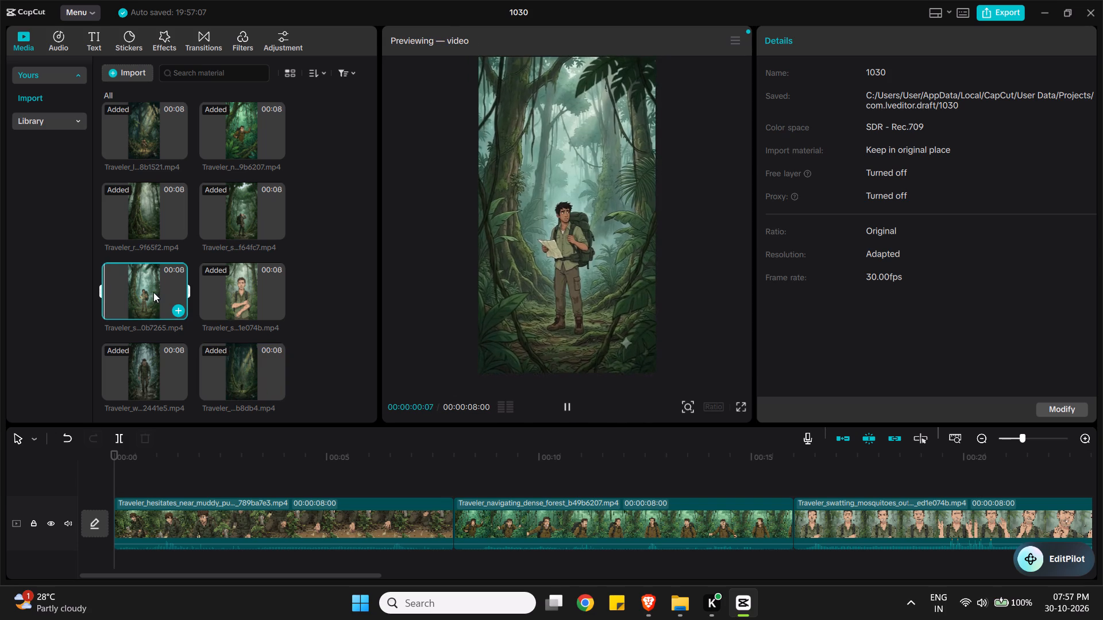
pyautogui.click(180, 308)
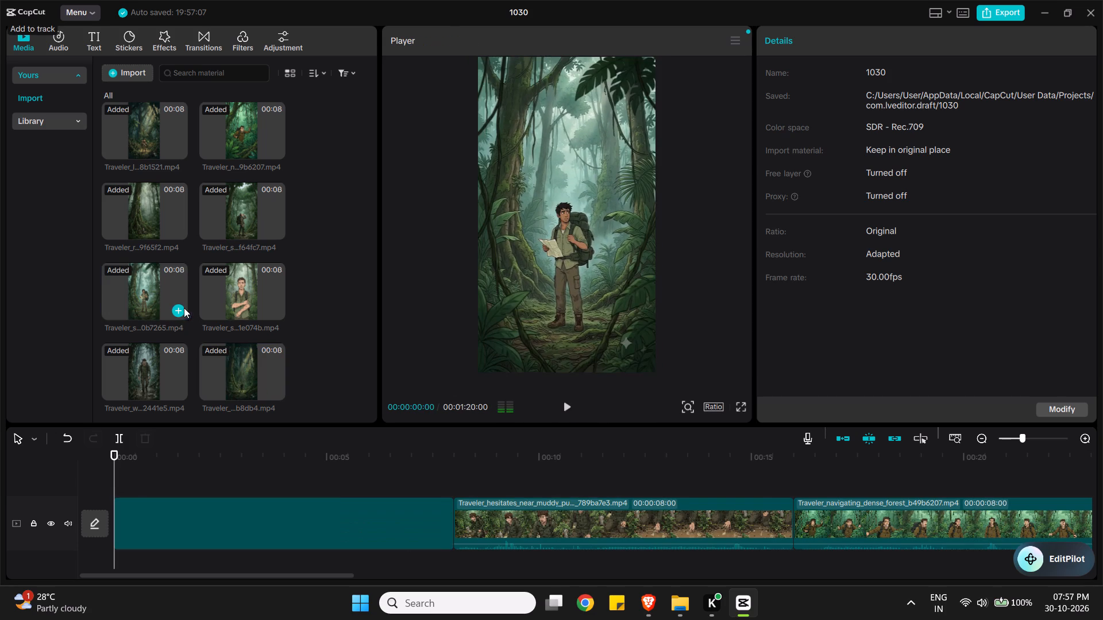
# Preview the opening of the Traveler_standing_in_rainforest clip, pause it, and mute the main video track's audio.
pyautogui.click(562, 404)
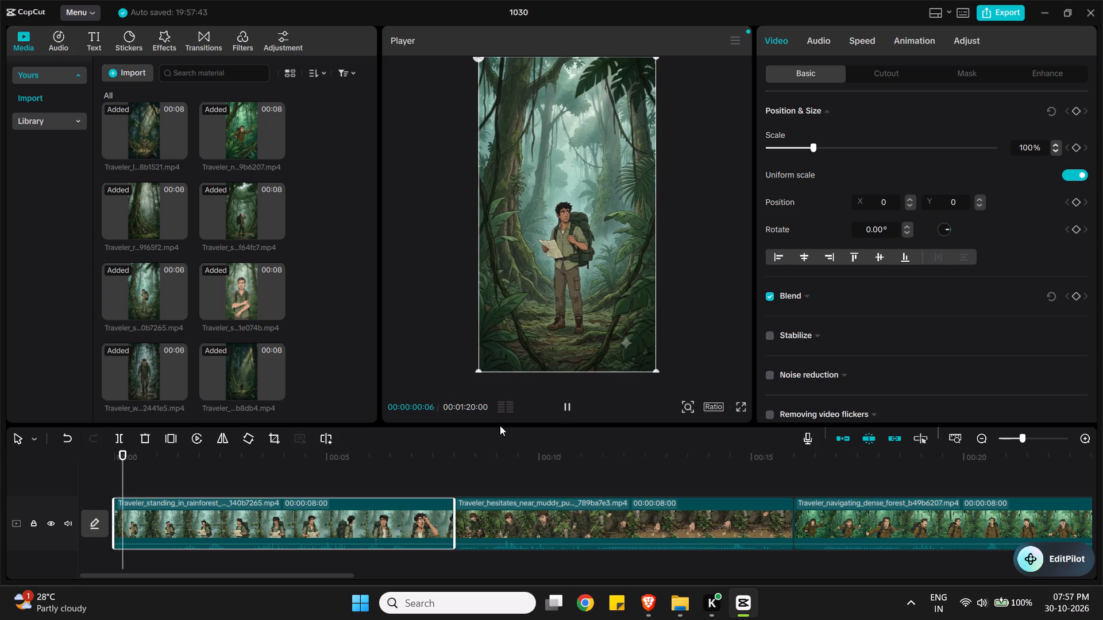
pyautogui.click(568, 406)
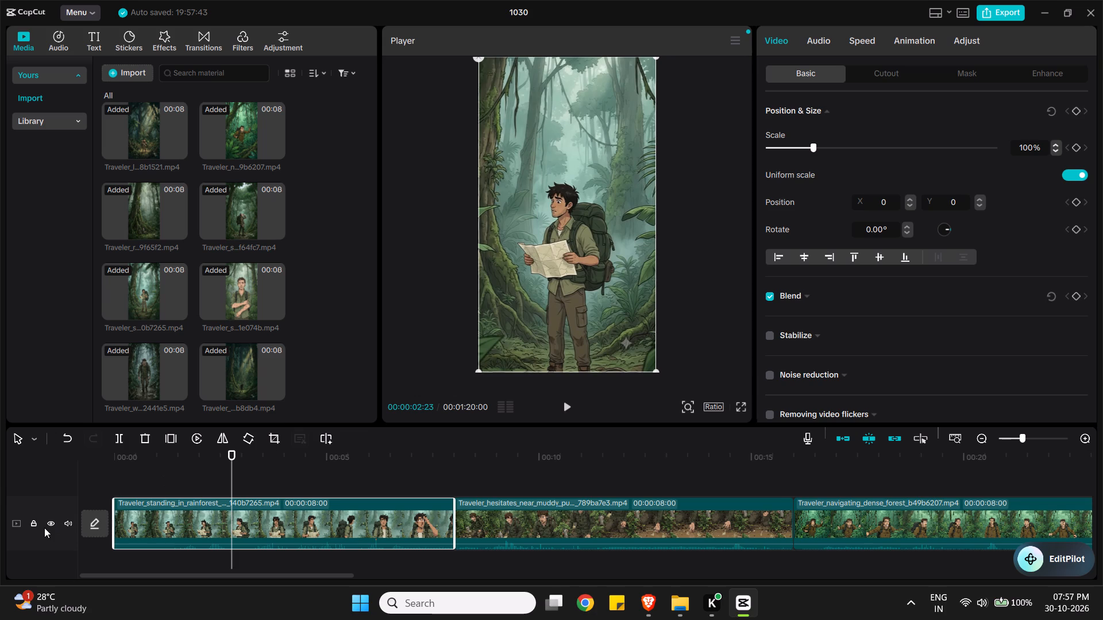
pyautogui.click(66, 524)
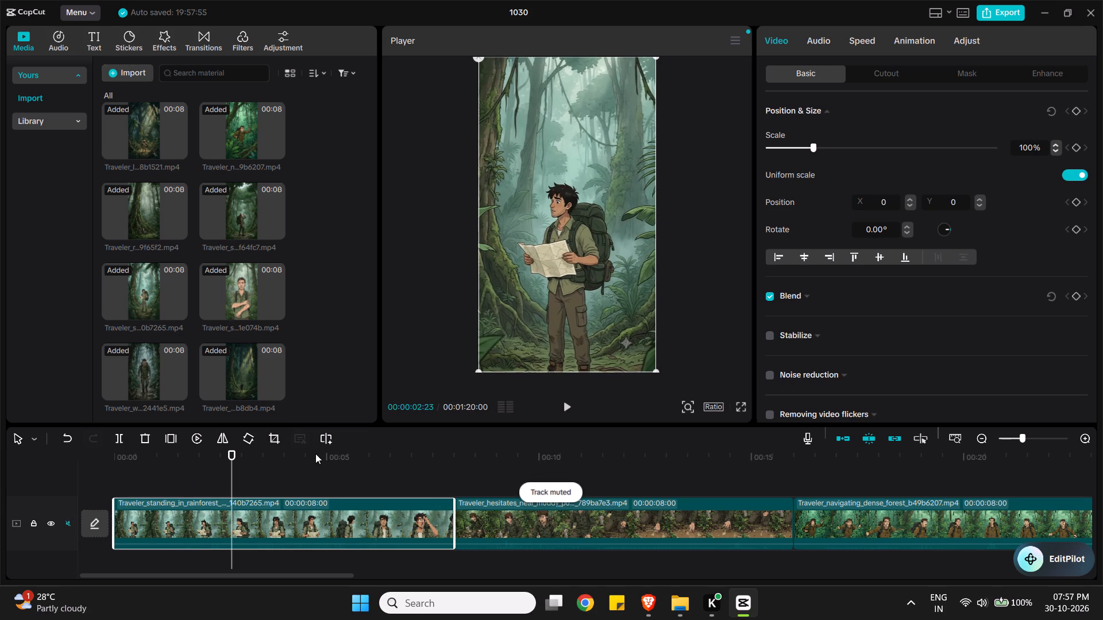
# Return the playhead to the start of the timeline and play the clip sequence from 00:00:00:00.
pyautogui.click(519, 511)
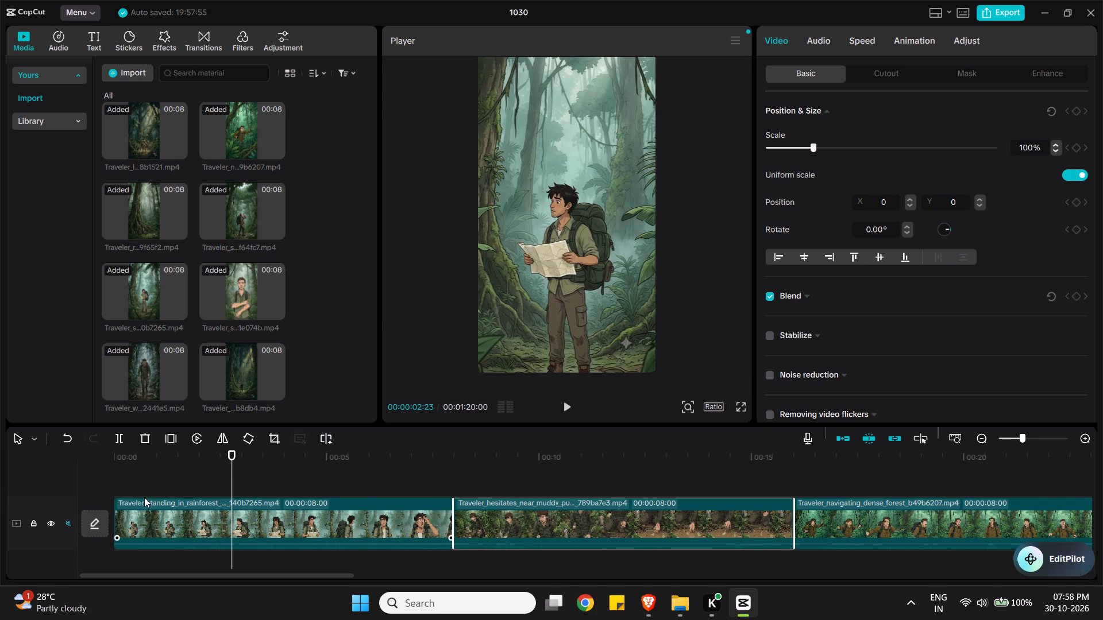
pyautogui.click(856, 507)
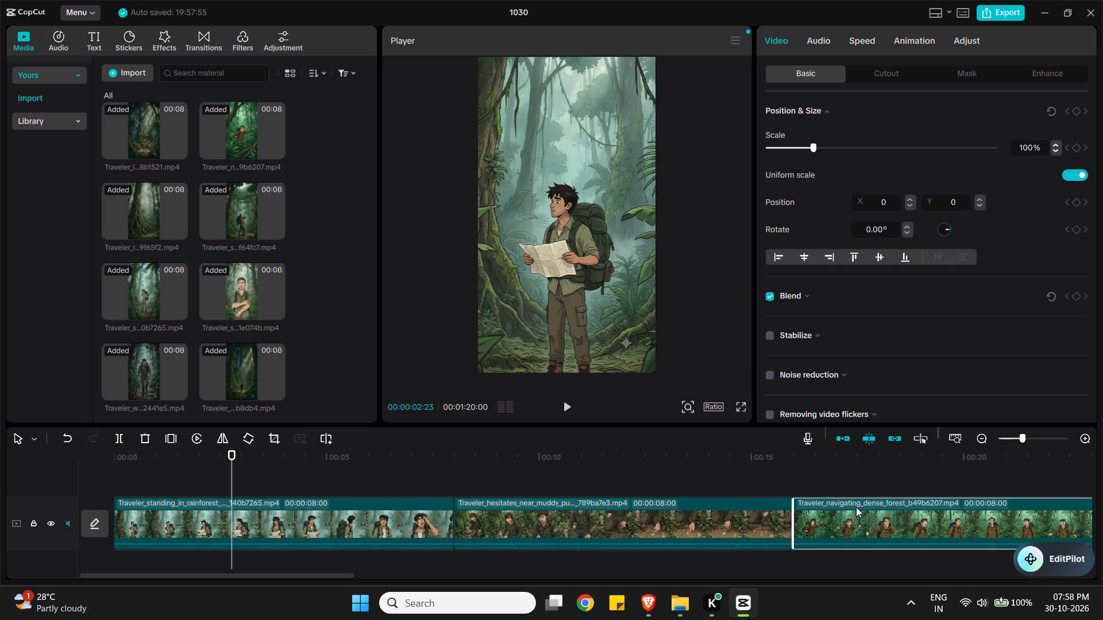
pyautogui.press('Right')
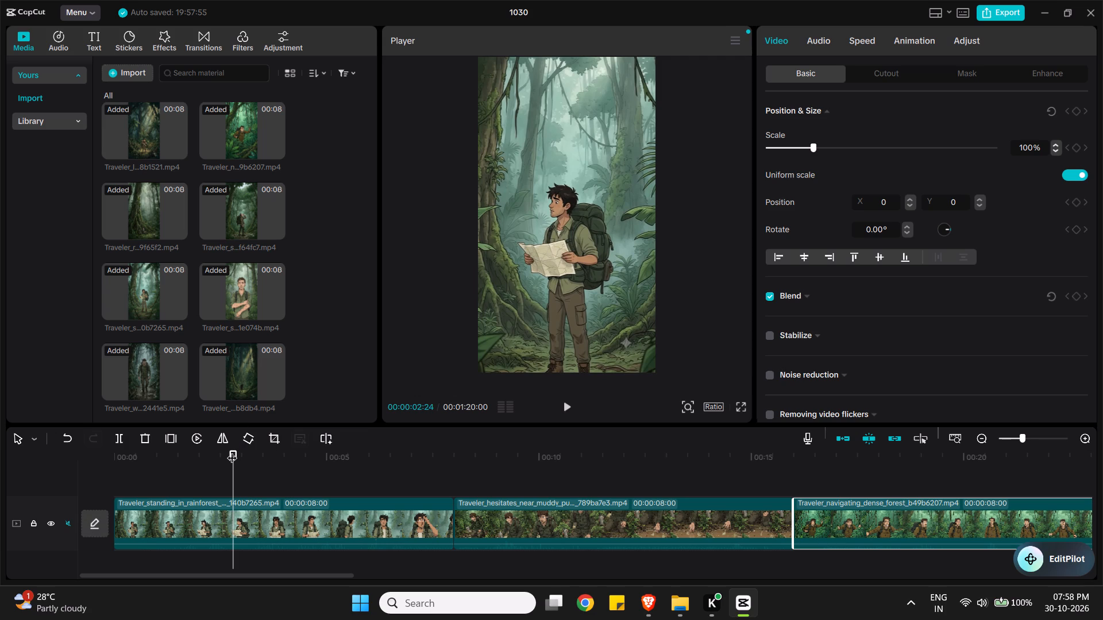
pyautogui.moveTo(232, 451); pyautogui.dragTo(102, 459)
pyautogui.click(564, 401)
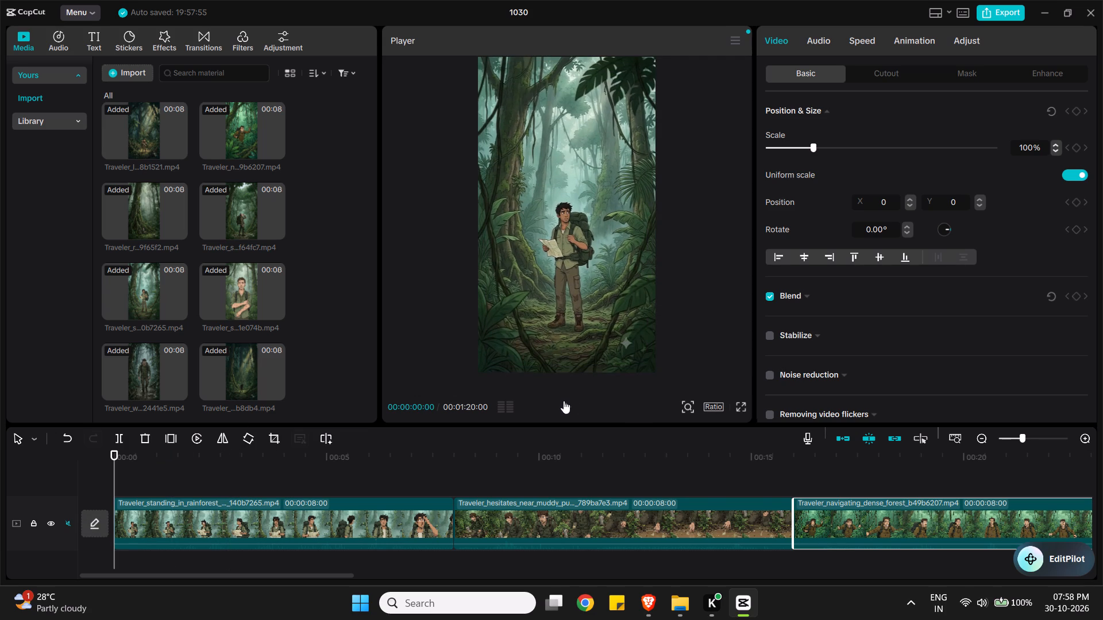
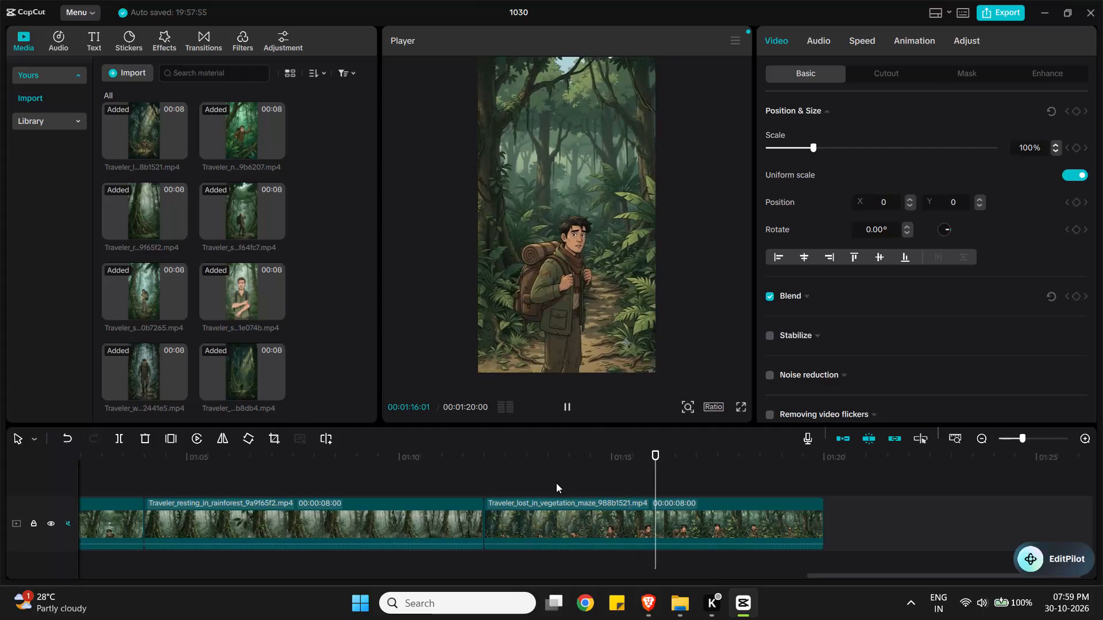
# Move the Traveler_lost_in_vegetation_maze clip from the end of the sequence to just before the Traveler_resting_in_rainforest clip.
pyautogui.moveTo(566, 513); pyautogui.dragTo(381, 530)
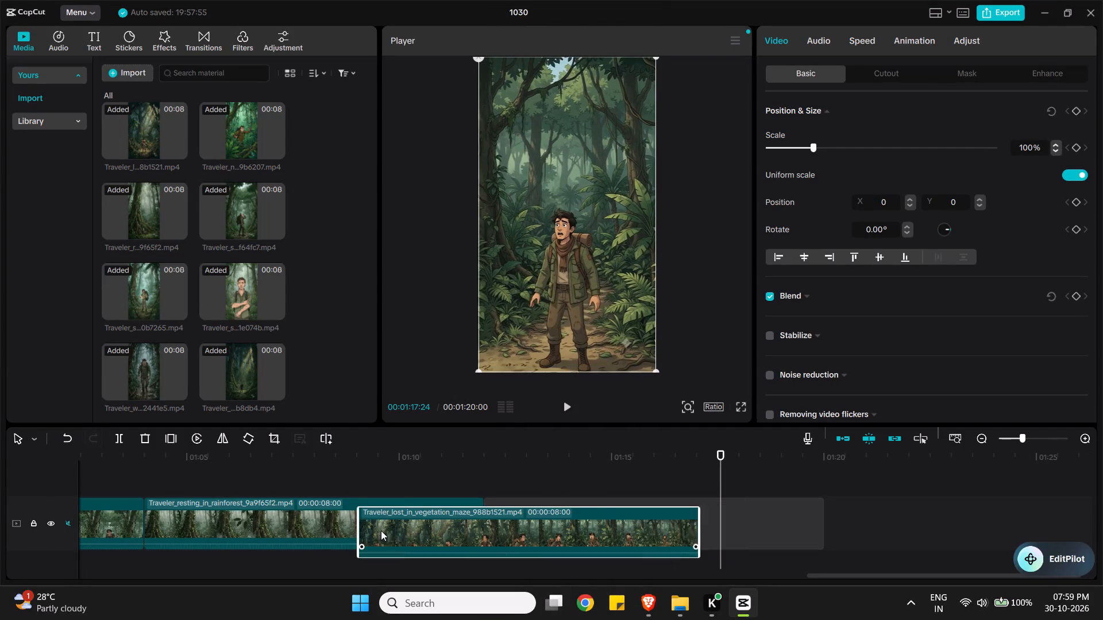
pyautogui.moveTo(381, 530); pyautogui.dragTo(317, 505)
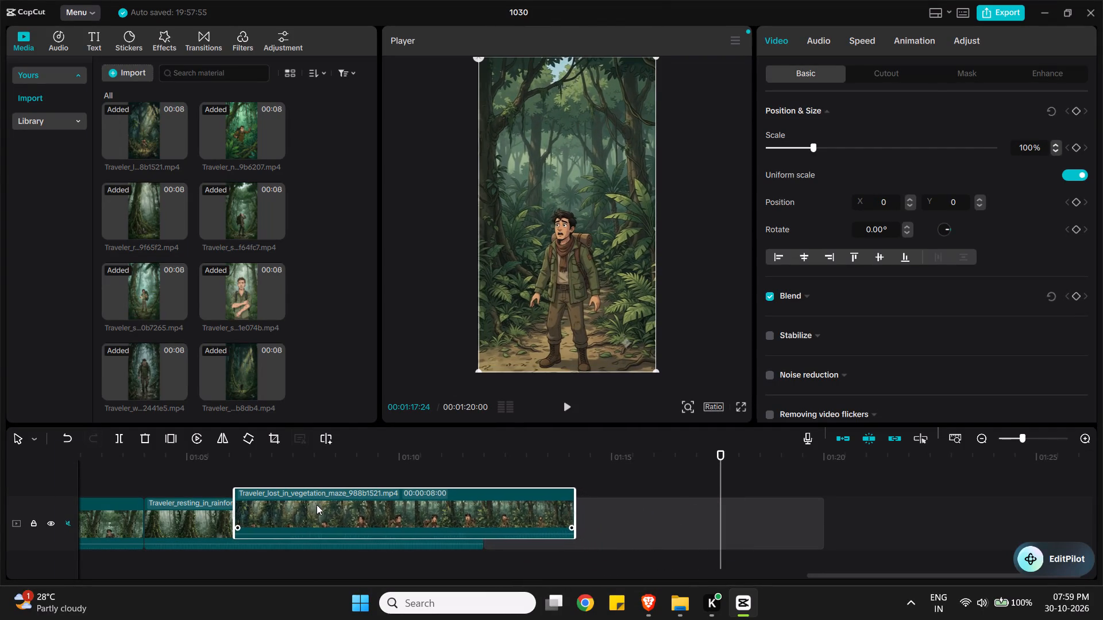
pyautogui.moveTo(317, 505); pyautogui.dragTo(239, 504)
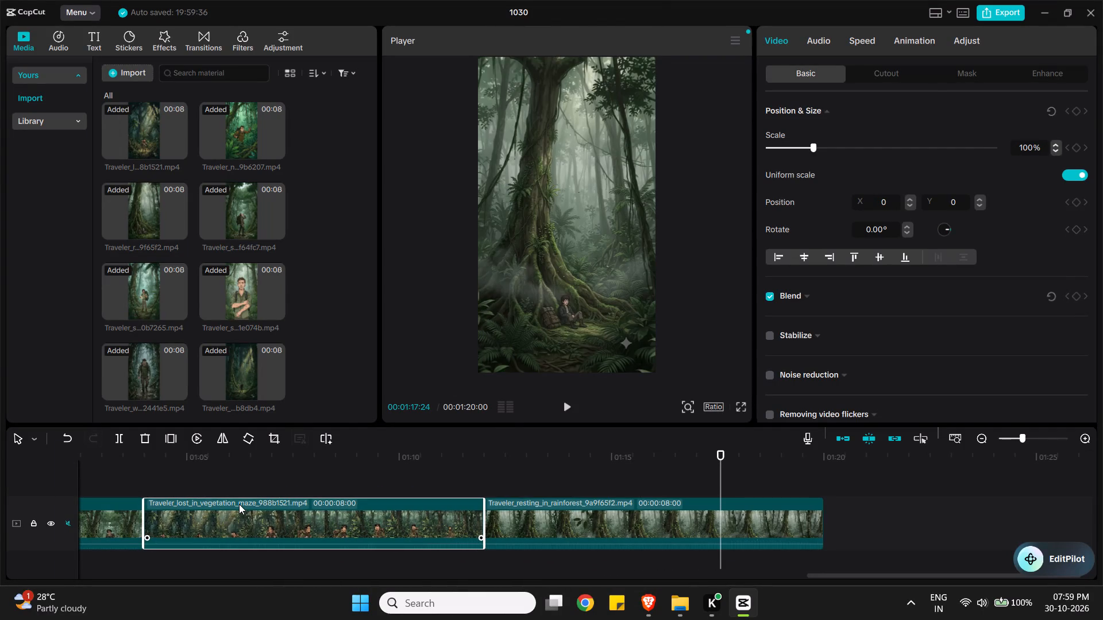
# Step the playhead back frame by frame through the Traveler_resting_in_rainforest clip to 00:01:16:14.
pyautogui.press('Left')
pyautogui.press('Left')
pyautogui.press('Left')
pyautogui.press('Left')
pyautogui.press('Left')
pyautogui.press('Left')
pyautogui.press('Left')
pyautogui.press('Left')
pyautogui.press('Left')
pyautogui.press('Left')
pyautogui.press('Left')
pyautogui.press('Left')
pyautogui.press('Left')
pyautogui.press('Left')
pyautogui.press('Left')
pyautogui.press('Left')
pyautogui.press('Left')
pyautogui.press('Left')
pyautogui.press('Left')
pyautogui.press('Left')
pyautogui.press('Left')
pyautogui.press('Left')
pyautogui.press('Left')
pyautogui.press('Left')
pyautogui.press('Left')
pyautogui.press('Left')
pyautogui.press('Left')
pyautogui.press('Left')
pyautogui.press('Left')
pyautogui.press('Left')
pyautogui.press('Left')
pyautogui.press('Left')
pyautogui.press('Left')
pyautogui.press('Left')
pyautogui.press('Left')
pyautogui.press('Left')
pyautogui.press('Left')
pyautogui.press('Left')
pyautogui.press('Left')
pyautogui.press('Left')
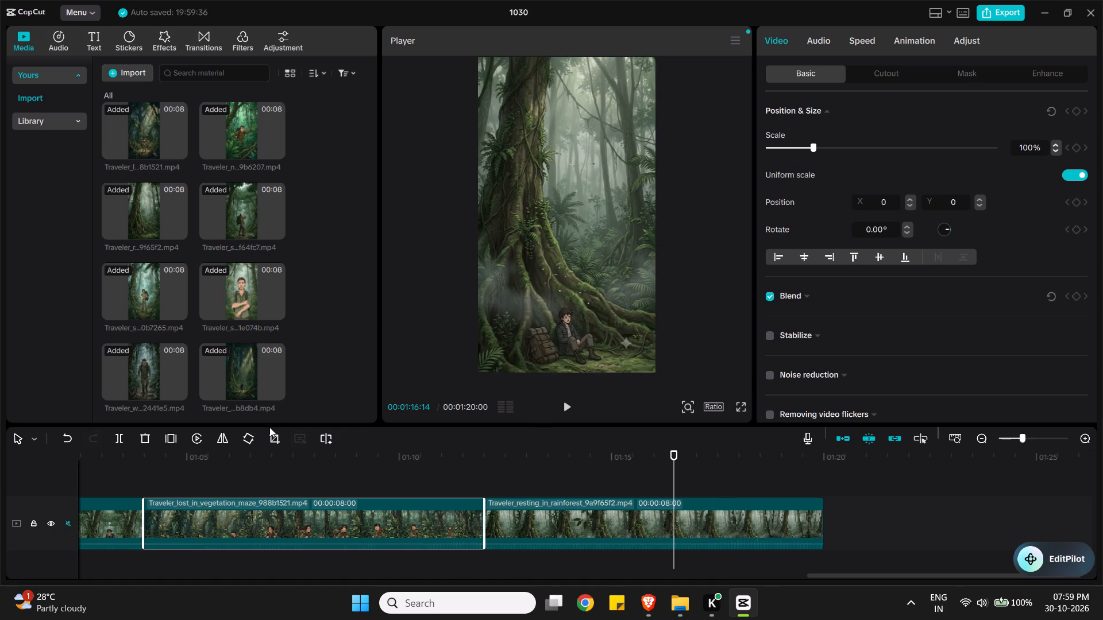
# Enlarge the timeline area by reducing the height of the media and player area above it.
pyautogui.moveTo(269, 424); pyautogui.dragTo(266, 325)
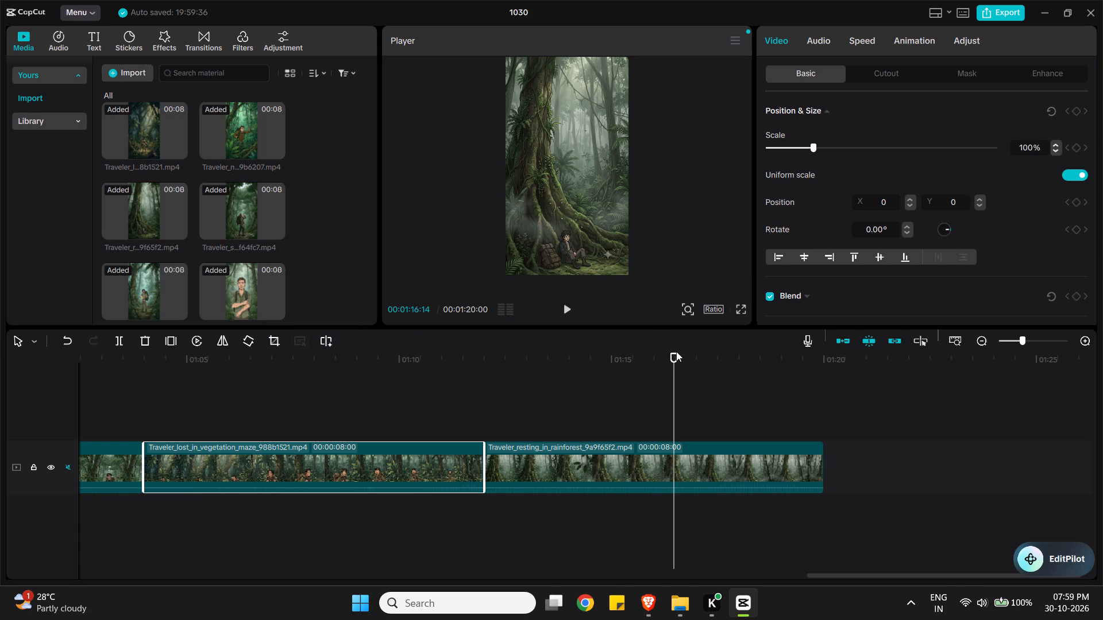
# Move the playhead back to 00:01:03:23, just before the Traveler_lost_in_vegetation_maze clip, and return to the opening clips of the sequence.
pyautogui.moveTo(676, 351); pyautogui.dragTo(134, 382)
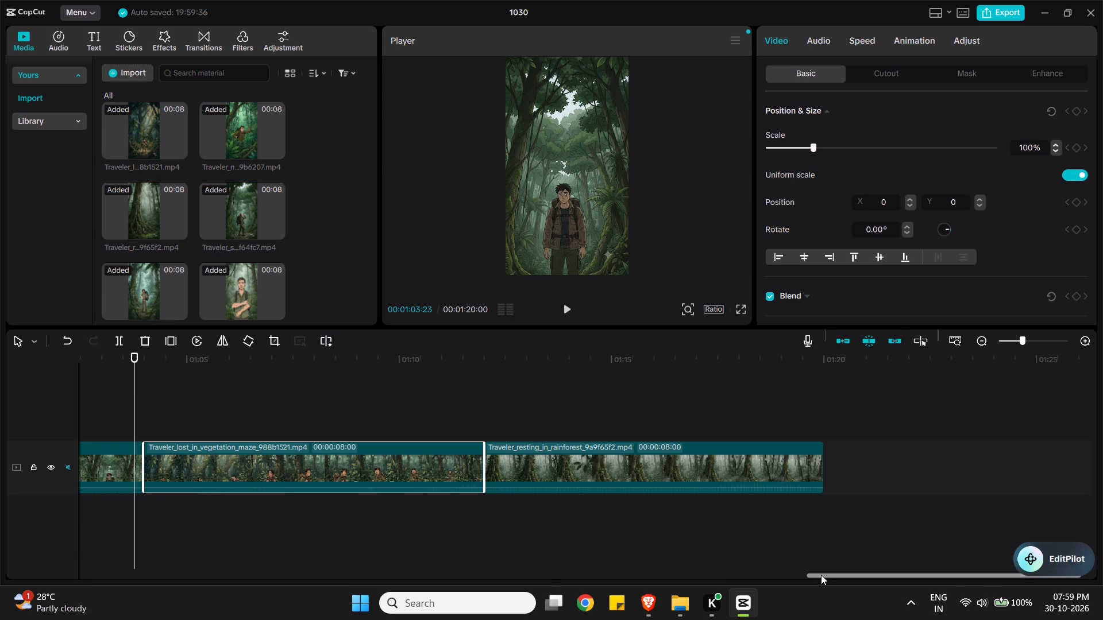
pyautogui.moveTo(821, 575); pyautogui.dragTo(86, 592)
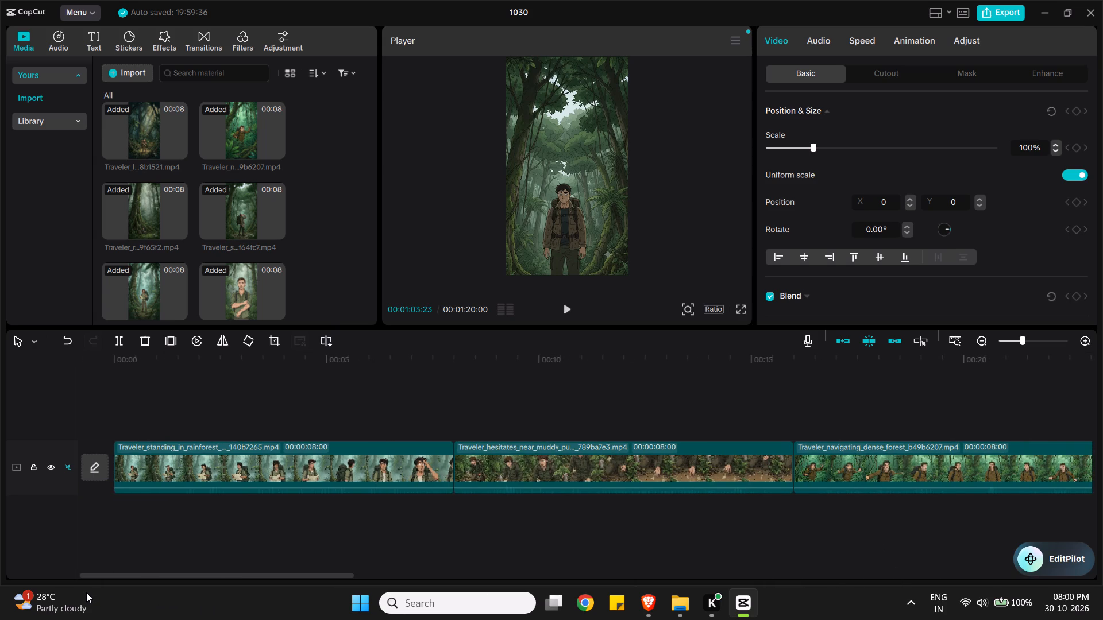
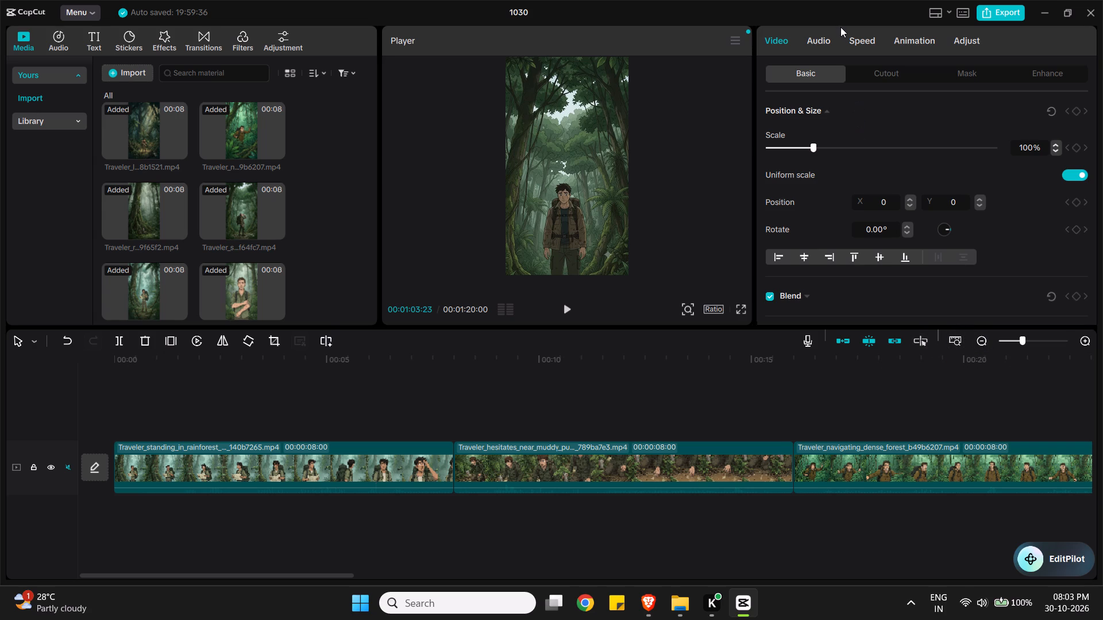
# Speed up the Traveler_lost_in_vegetation_maze clip to 1.74x.
pyautogui.click(855, 37)
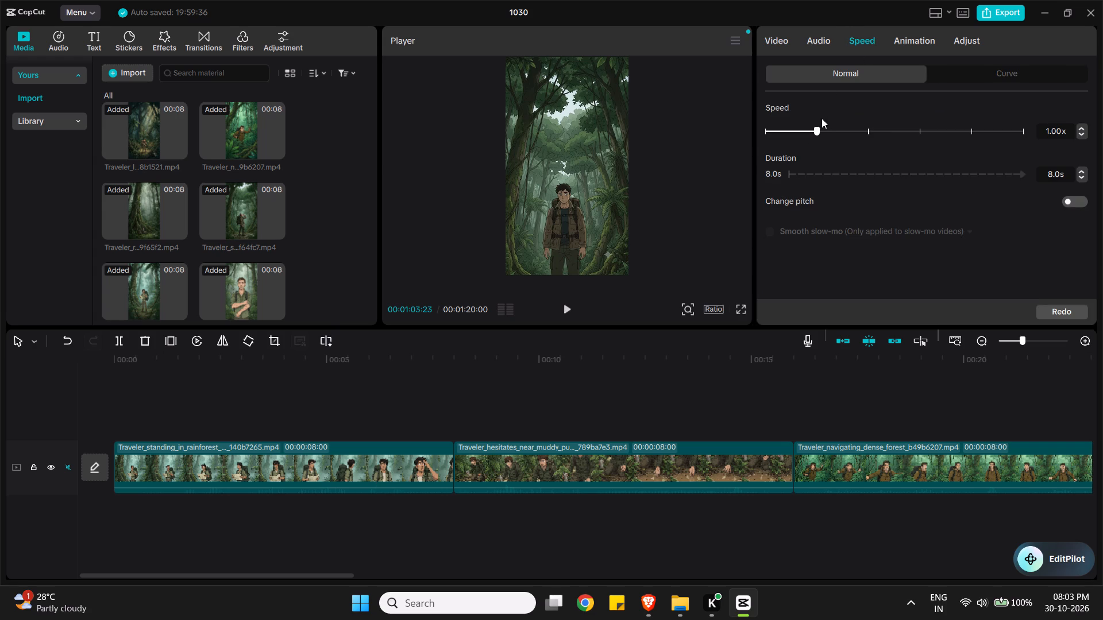
pyautogui.moveTo(817, 134); pyautogui.dragTo(844, 134)
pyautogui.moveTo(844, 134); pyautogui.dragTo(855, 134)
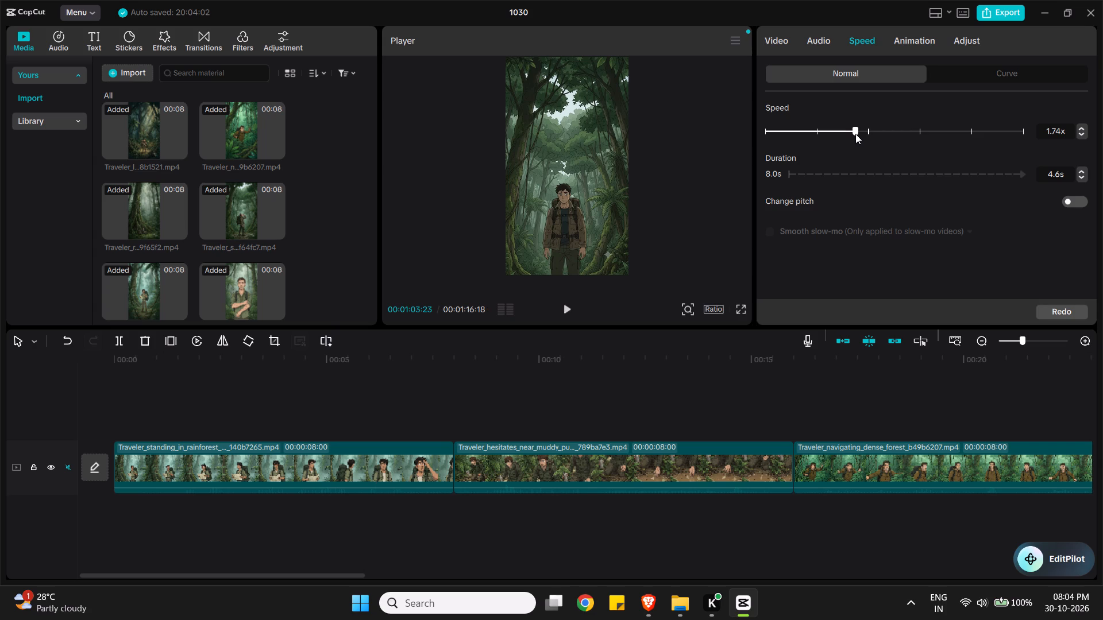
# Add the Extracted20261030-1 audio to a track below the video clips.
pyautogui.moveTo(821, 49); pyautogui.dragTo(822, 42)
pyautogui.click(822, 42)
pyautogui.click(822, 42)
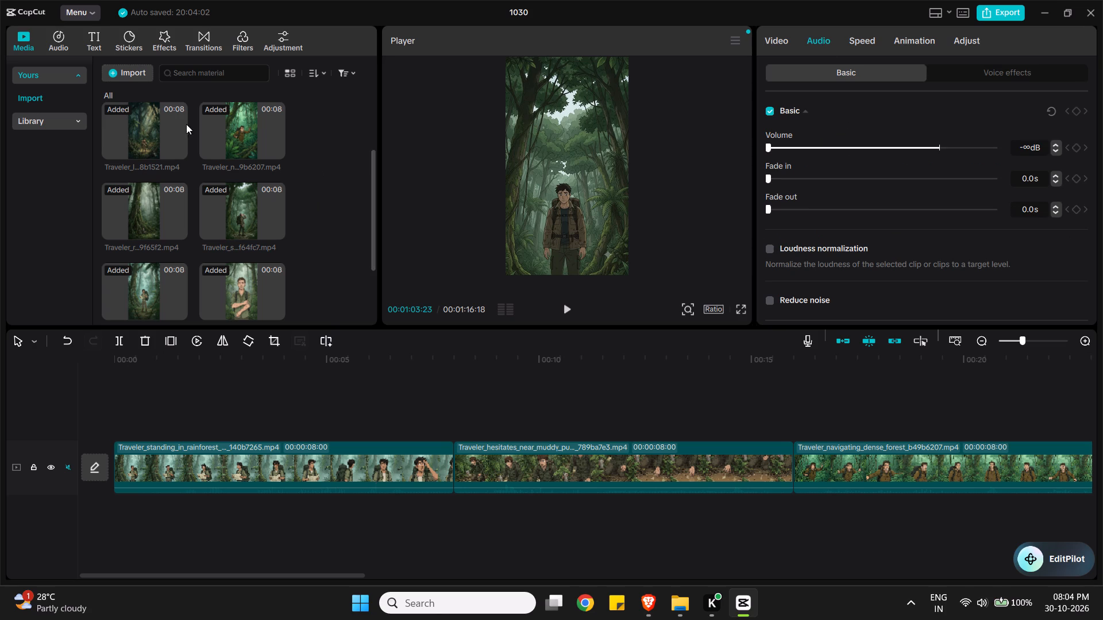
pyautogui.click(59, 44)
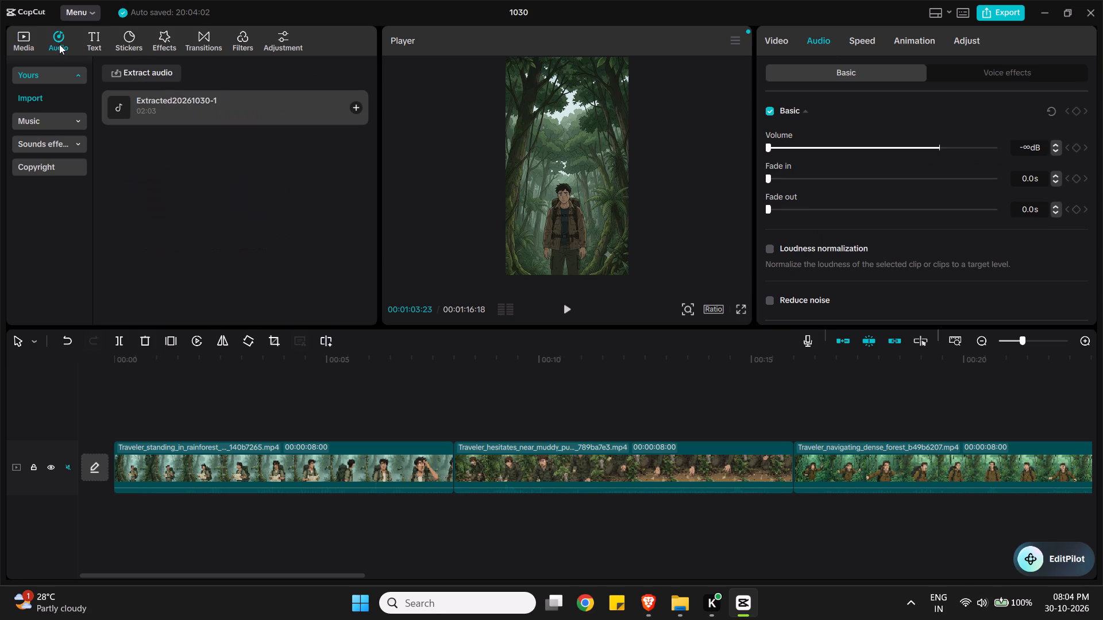
pyautogui.click(354, 106)
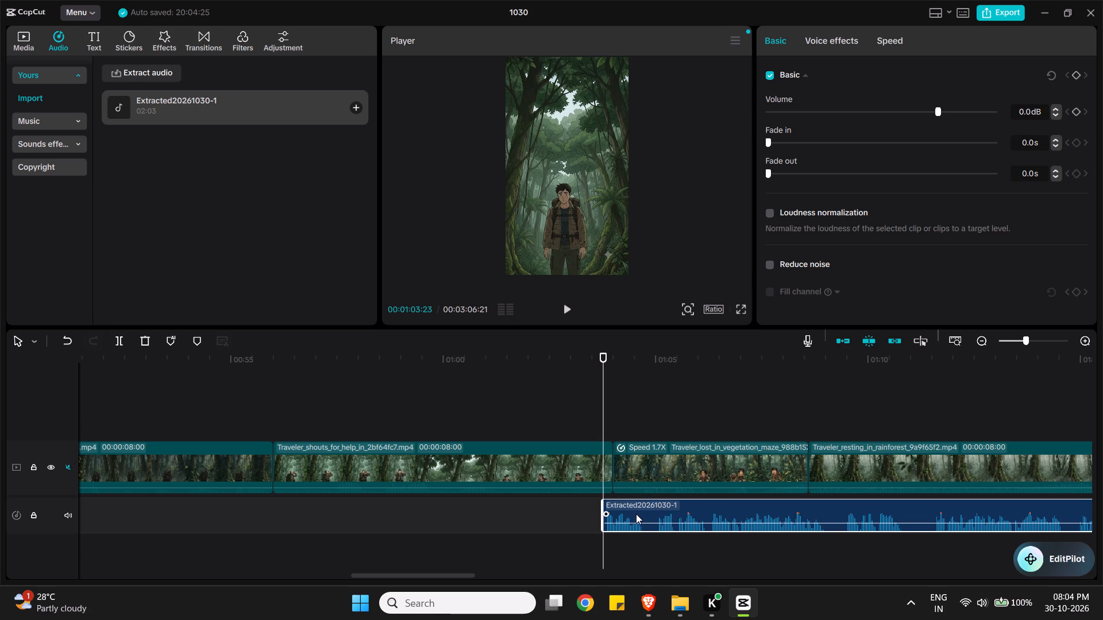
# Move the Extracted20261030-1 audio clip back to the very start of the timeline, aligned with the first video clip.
pyautogui.moveTo(639, 511); pyautogui.dragTo(361, 505)
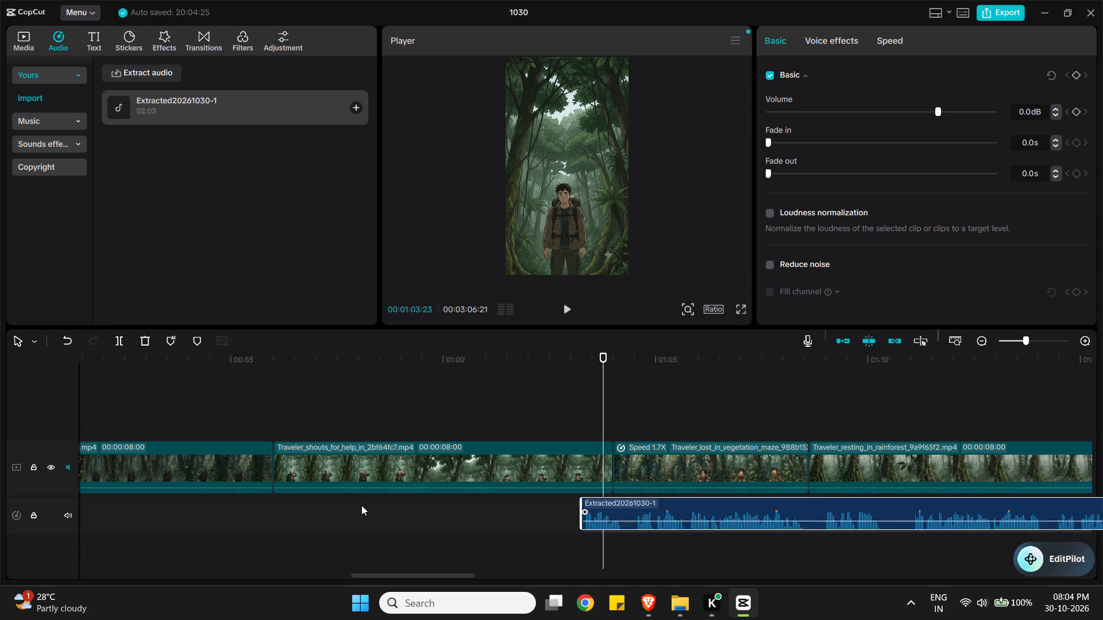
pyautogui.moveTo(361, 505); pyautogui.dragTo(76, 507)
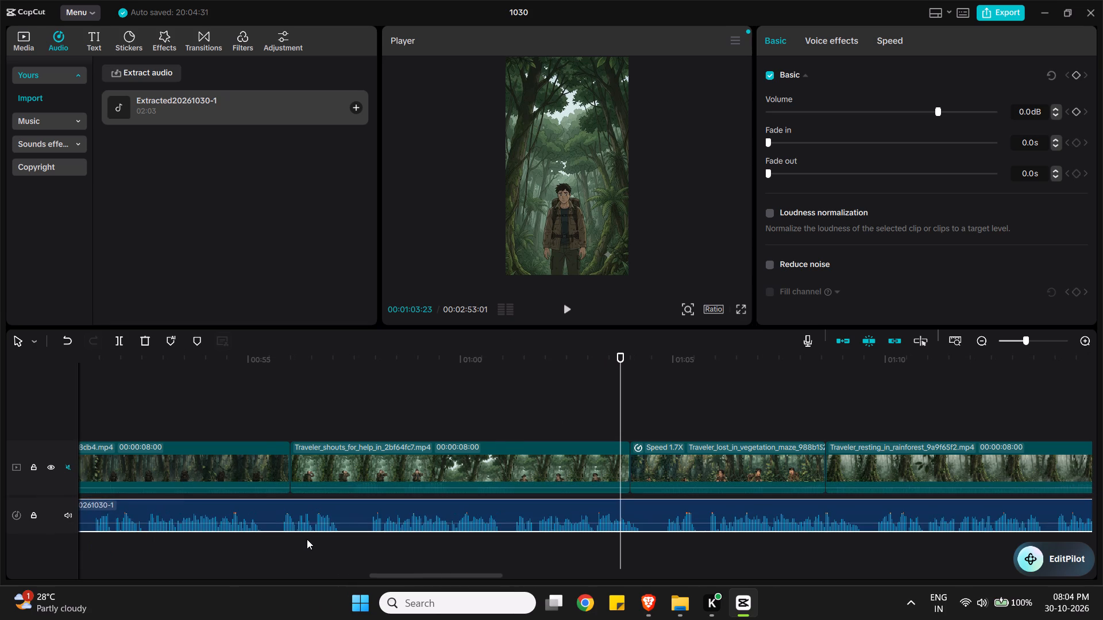
pyautogui.press('Left')
pyautogui.press('Left')
pyautogui.press('Left')
pyautogui.press('Left')
pyautogui.press('Left')
pyautogui.press('Left')
pyautogui.press('Left')
pyautogui.press('Left')
pyautogui.press('Left')
pyautogui.press('Left')
pyautogui.press('Left')
pyautogui.press('Left')
pyautogui.press('Left')
pyautogui.press('Left')
pyautogui.moveTo(392, 572); pyautogui.dragTo(281, 579)
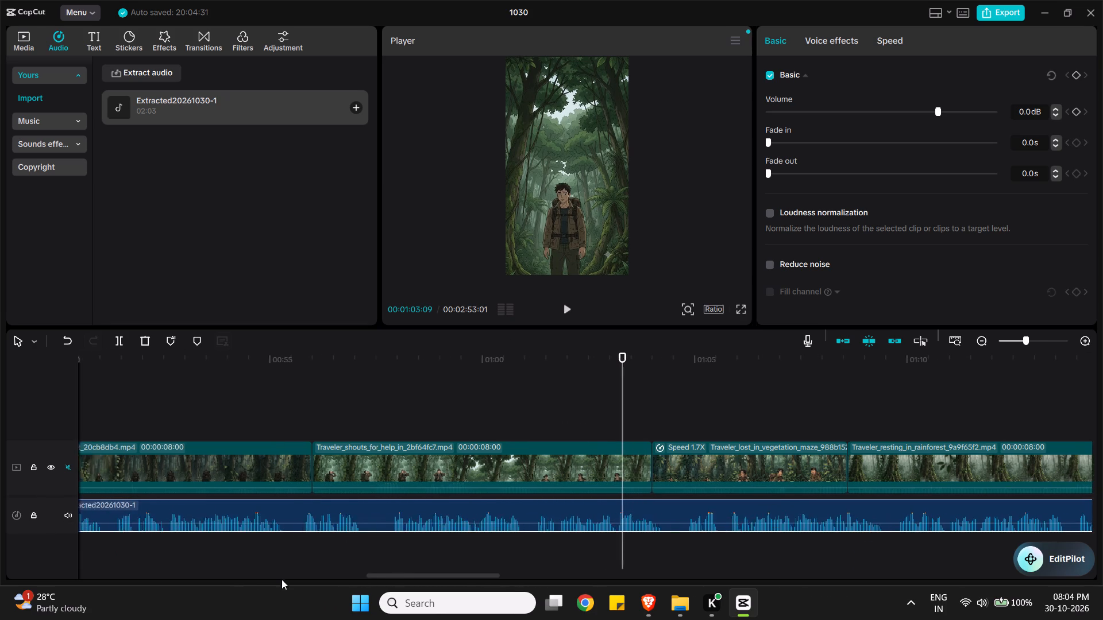
pyautogui.moveTo(281, 579); pyautogui.dragTo(266, 579)
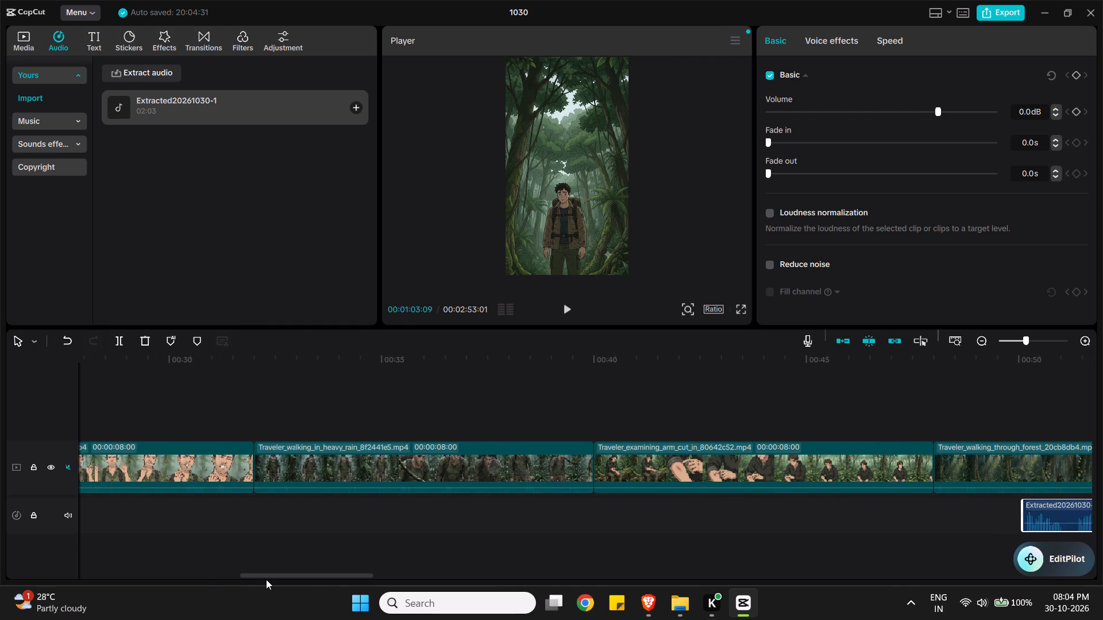
pyautogui.moveTo(266, 579); pyautogui.dragTo(276, 577)
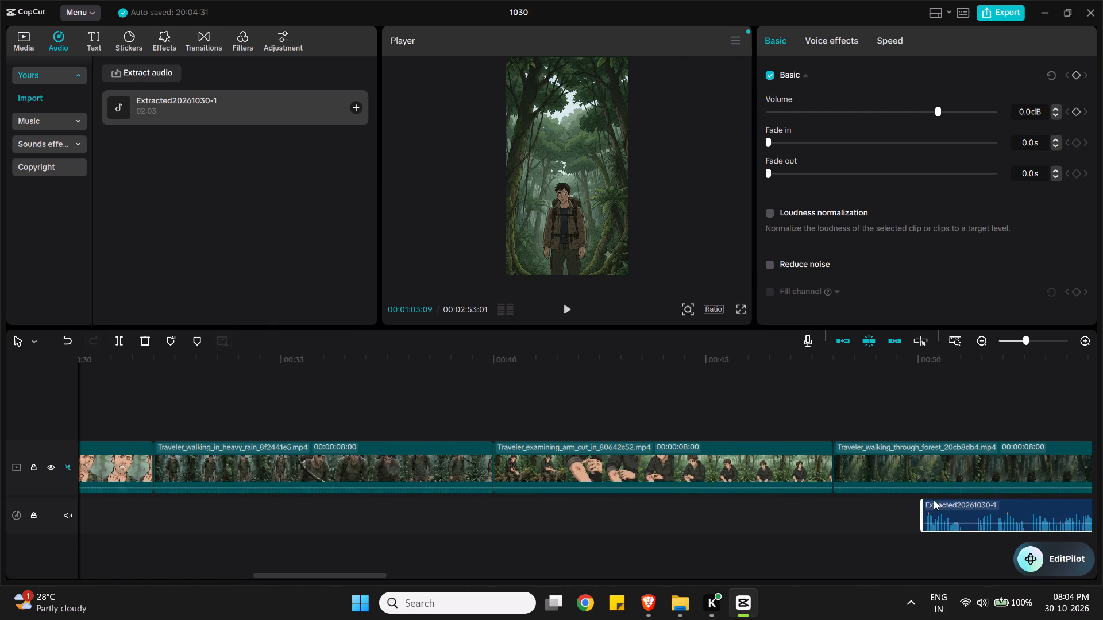
pyautogui.moveTo(941, 511); pyautogui.dragTo(0, 529)
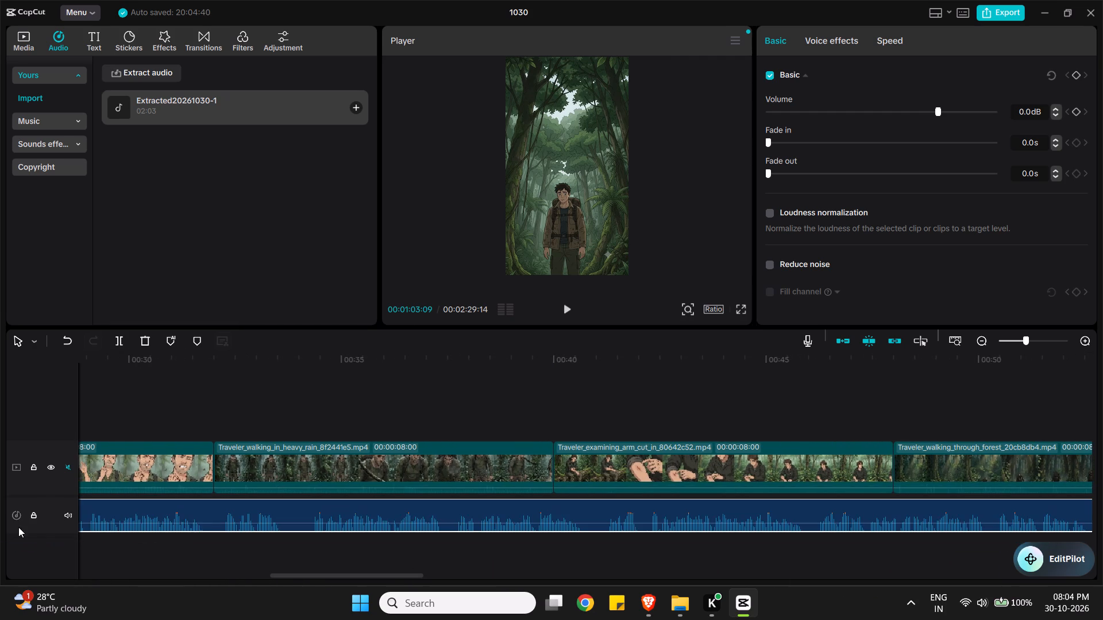
pyautogui.moveTo(362, 572); pyautogui.dragTo(476, 570)
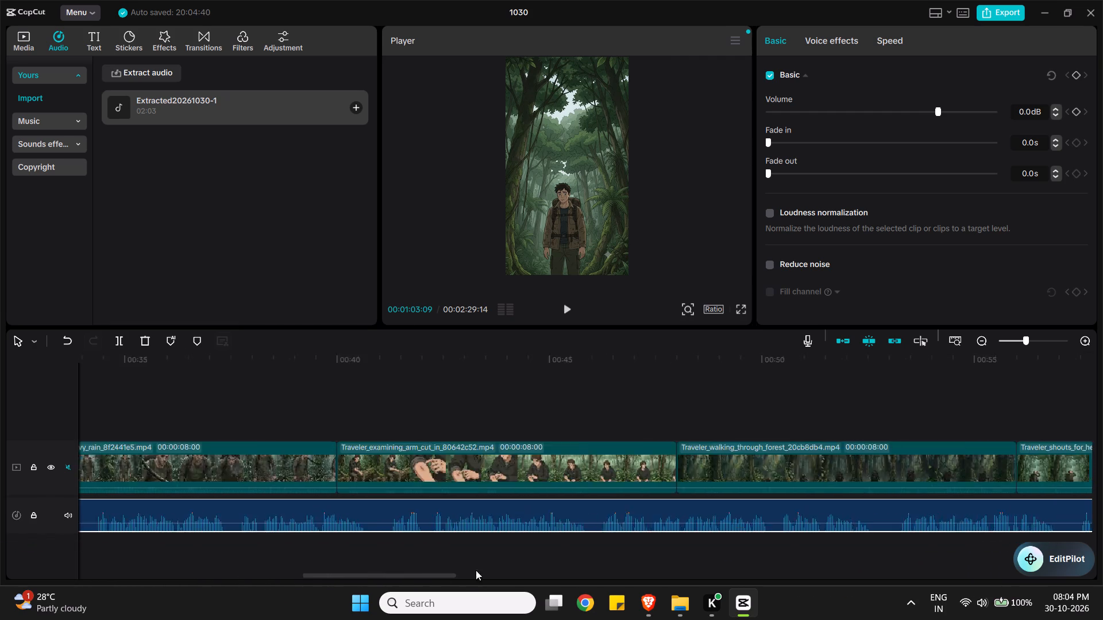
pyautogui.moveTo(476, 570); pyautogui.dragTo(303, 553)
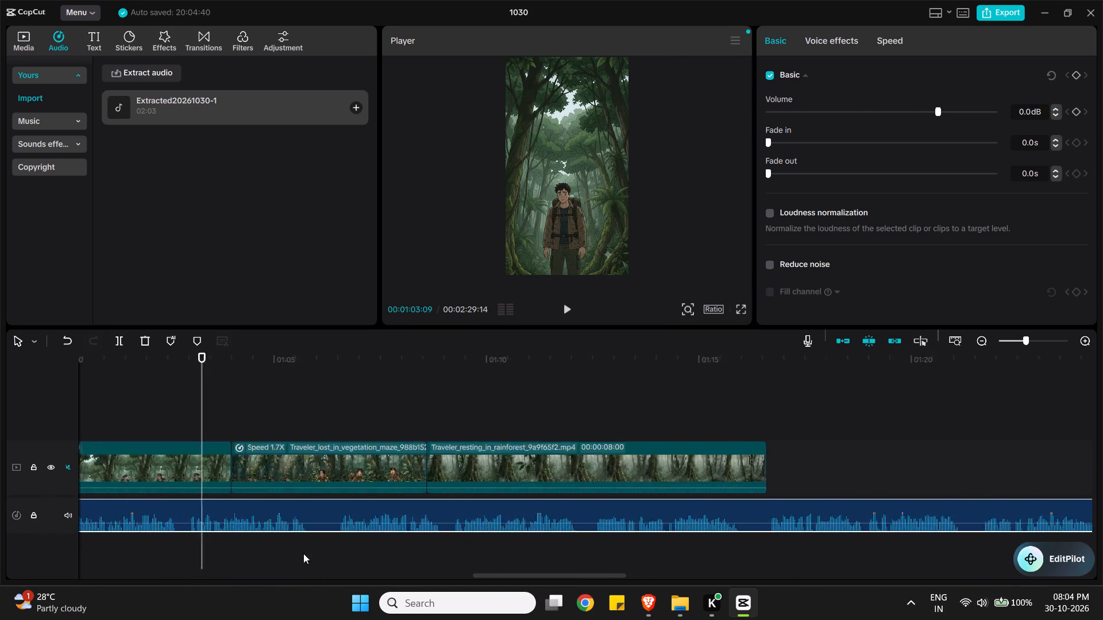
pyautogui.moveTo(303, 553); pyautogui.dragTo(293, 566)
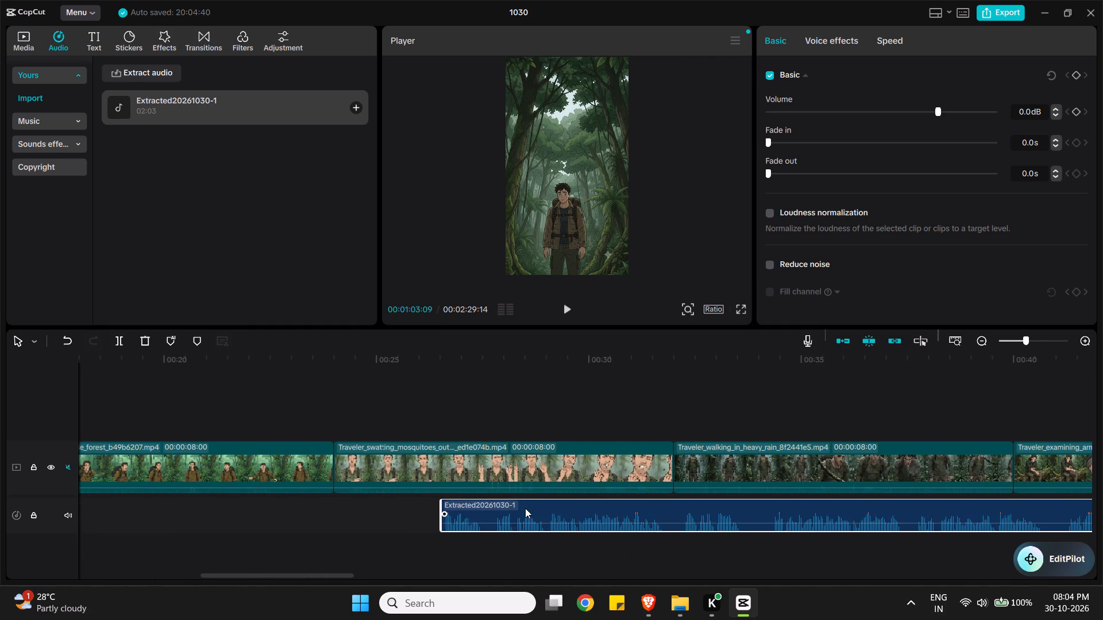
pyautogui.moveTo(525, 508); pyautogui.dragTo(0, 503)
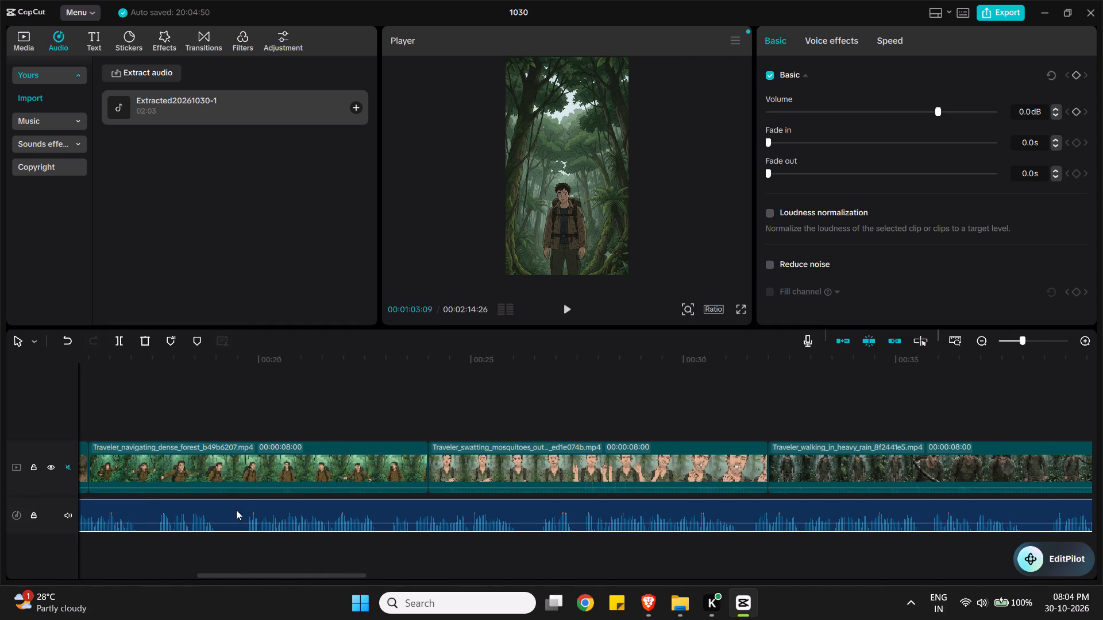
pyautogui.moveTo(253, 511); pyautogui.dragTo(0, 506)
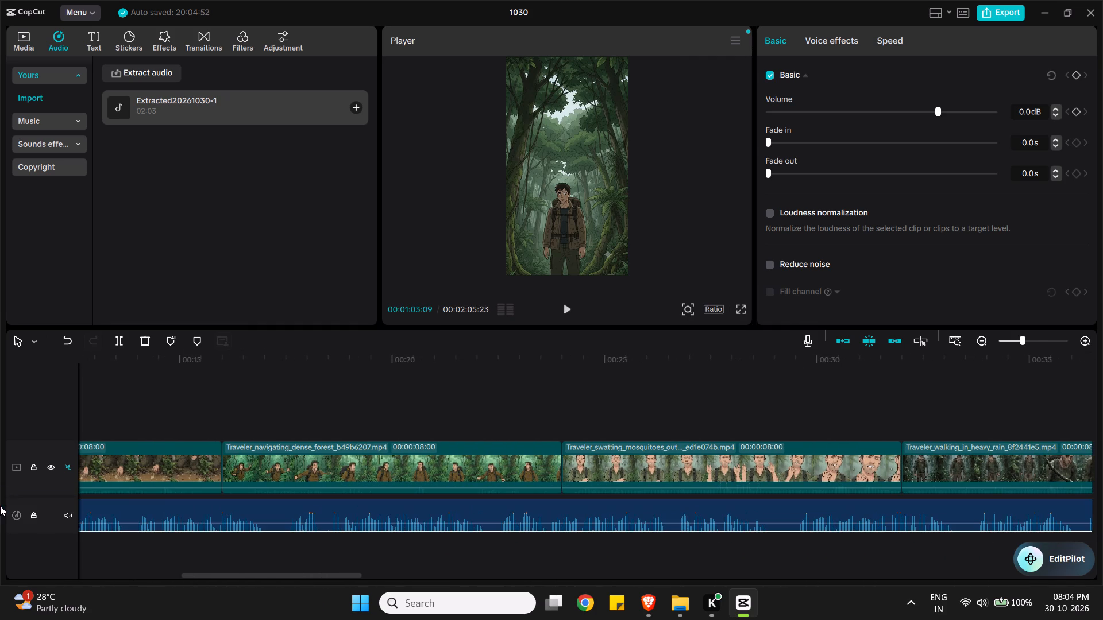
pyautogui.moveTo(234, 515); pyautogui.dragTo(0, 506)
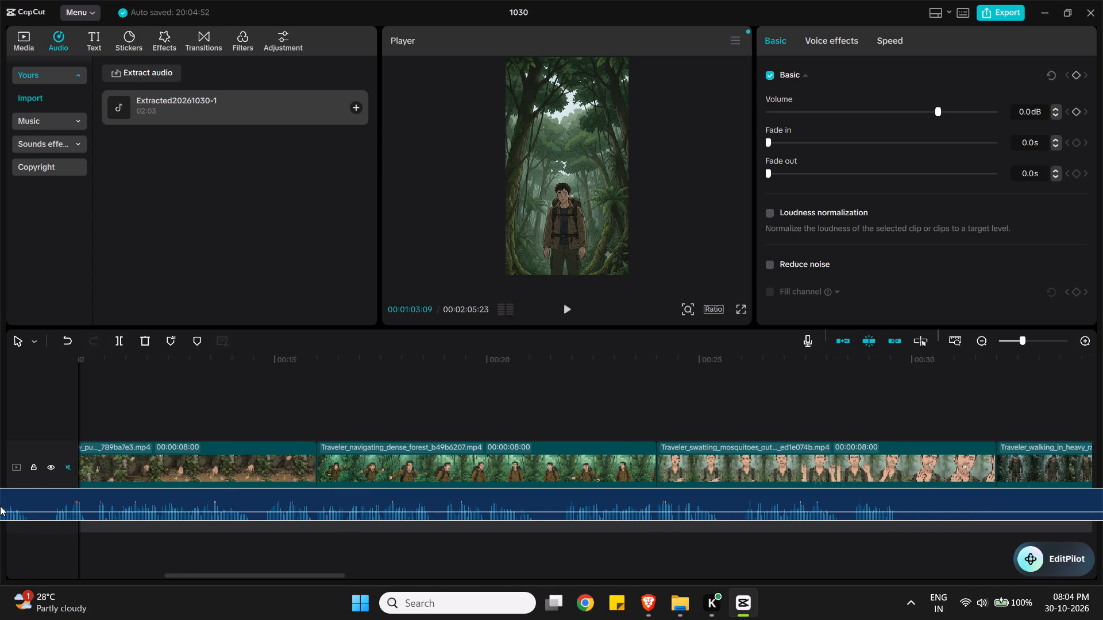
pyautogui.moveTo(0, 506); pyautogui.dragTo(0, 505)
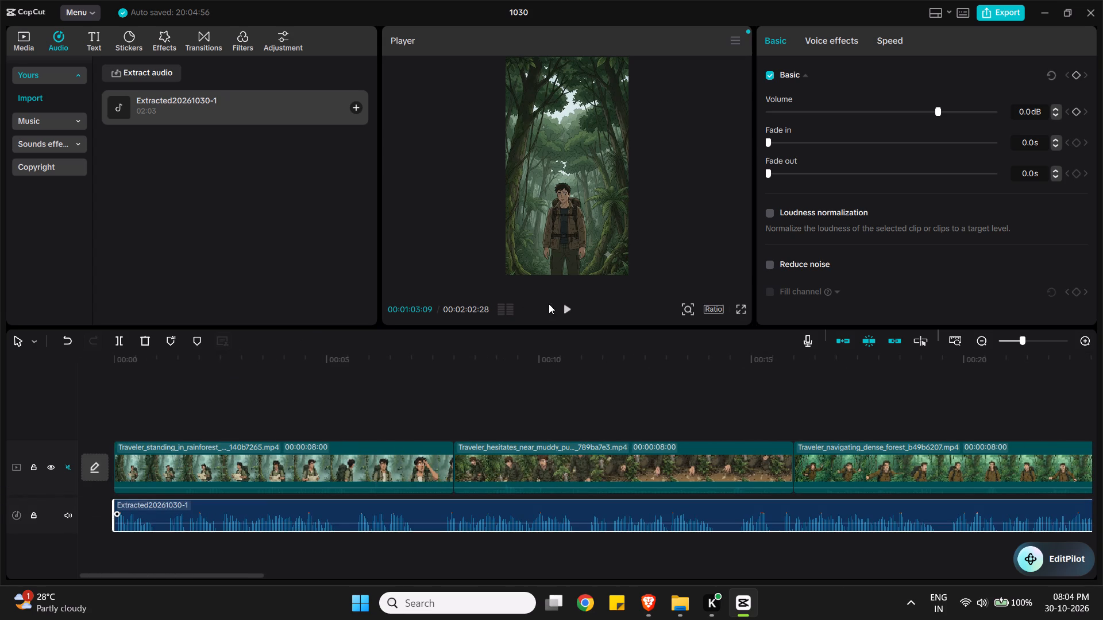
# Play the sequence with the audio from 00:01:03:09 into the Traveler_resting_in_rainforest clip, pause, and step back to 00:01:12:12.
pyautogui.click(566, 311)
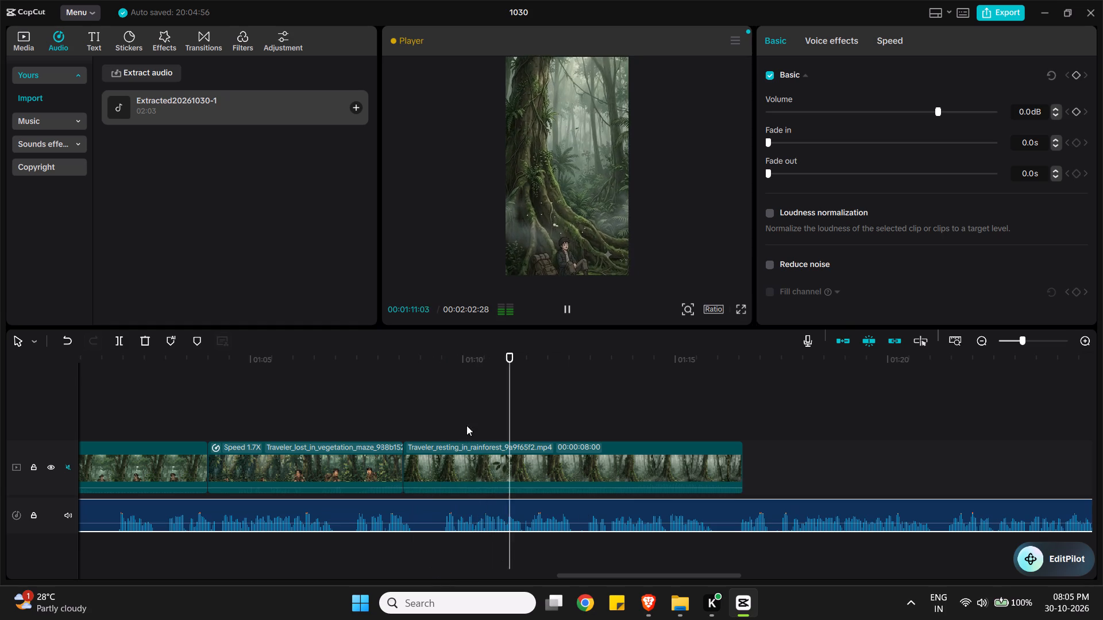
pyautogui.click(564, 310)
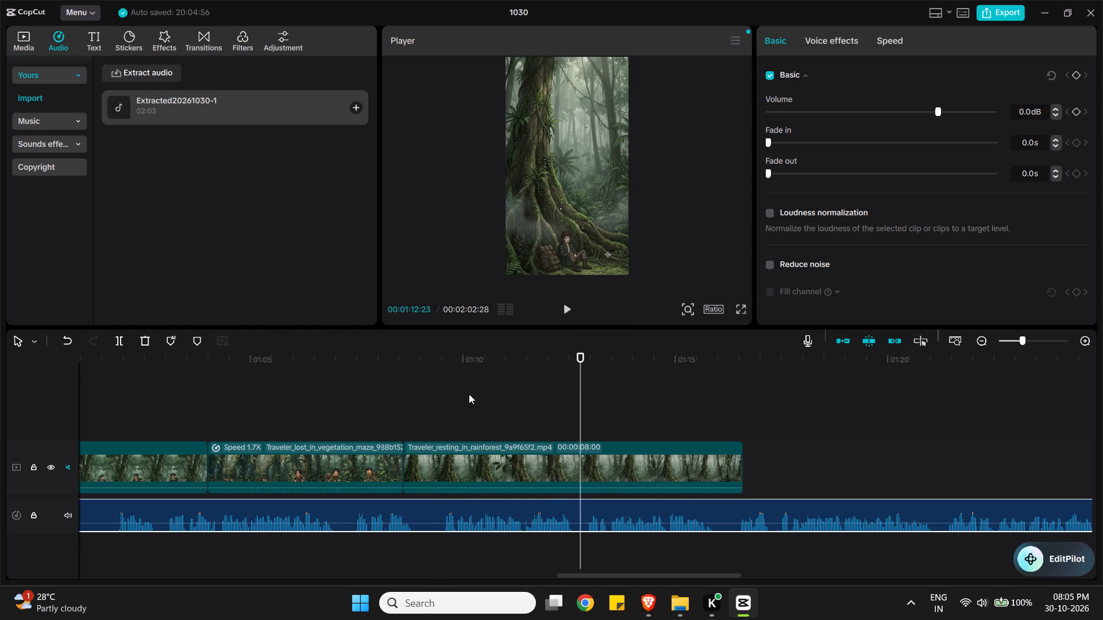
pyautogui.press('Left')
pyautogui.press('Left')
pyautogui.press('Left')
pyautogui.press('Left')
pyautogui.press('Left')
pyautogui.press('Left')
pyautogui.press('Left')
pyautogui.press('Left')
pyautogui.press('Left')
pyautogui.press('Left')
pyautogui.press('Left')
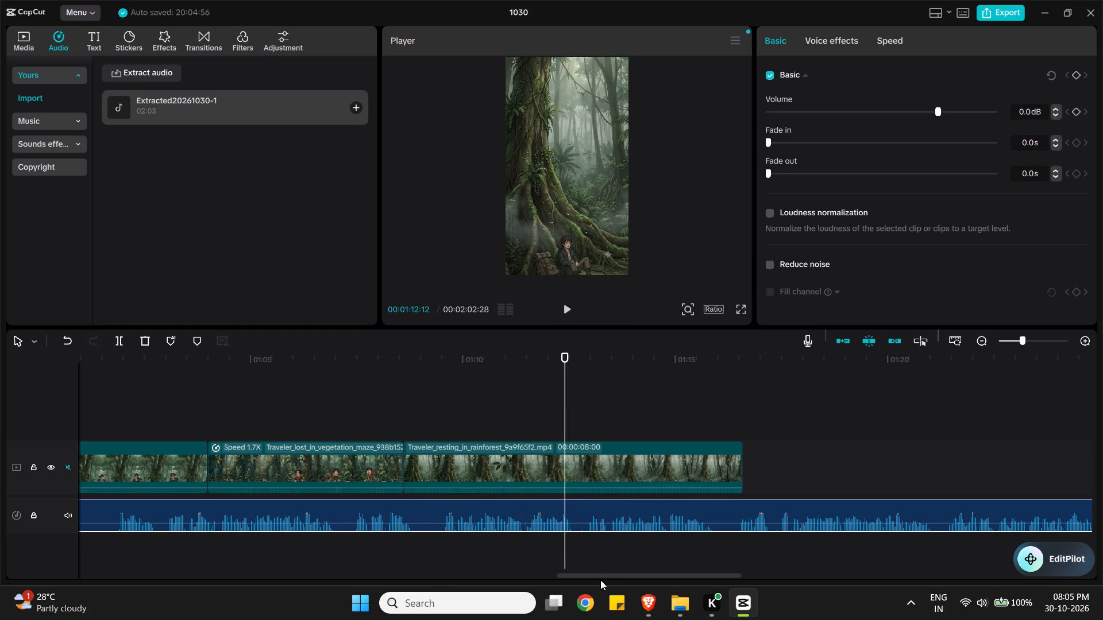
# Return to the start of the sequence and select the Traveler_standing_in_rainforest clip.
pyautogui.moveTo(607, 573); pyautogui.dragTo(283, 596)
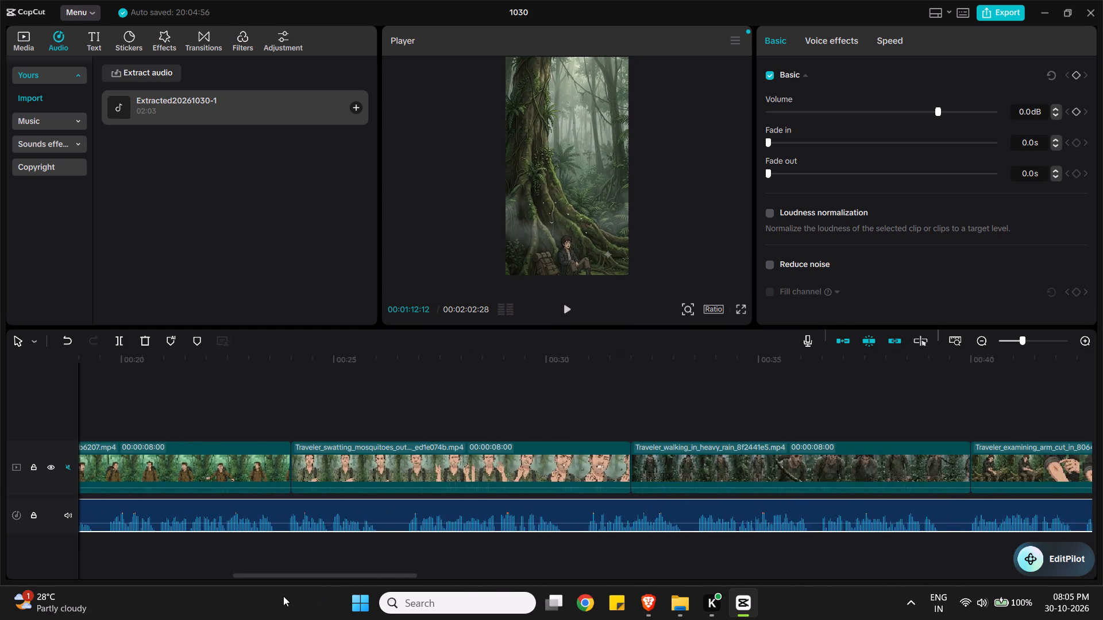
pyautogui.moveTo(283, 596); pyautogui.dragTo(187, 595)
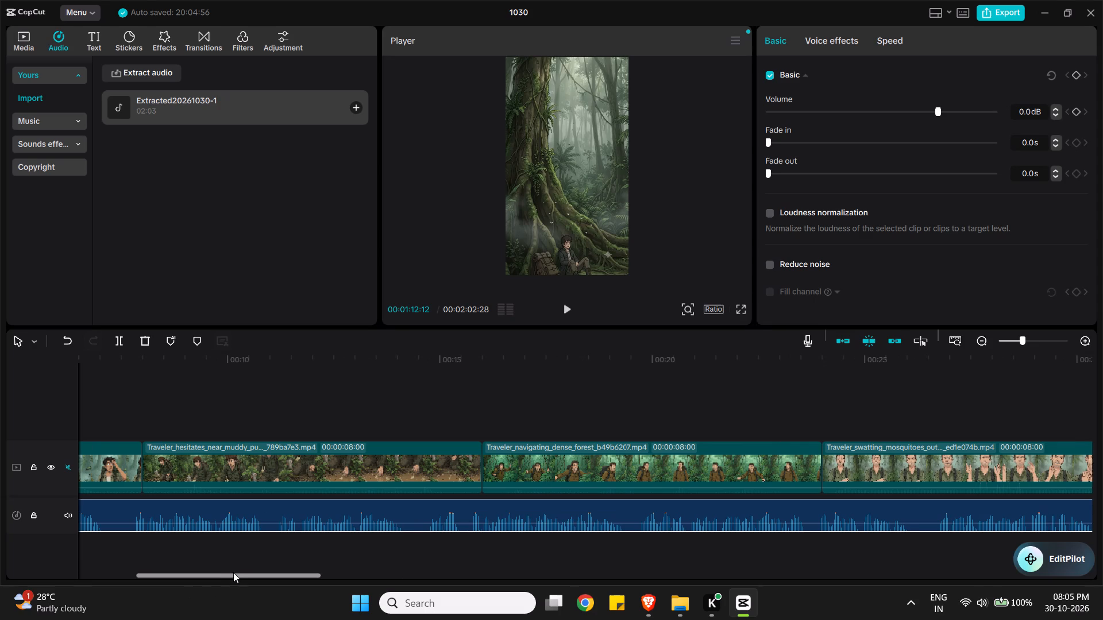
pyautogui.moveTo(233, 572); pyautogui.dragTo(56, 572)
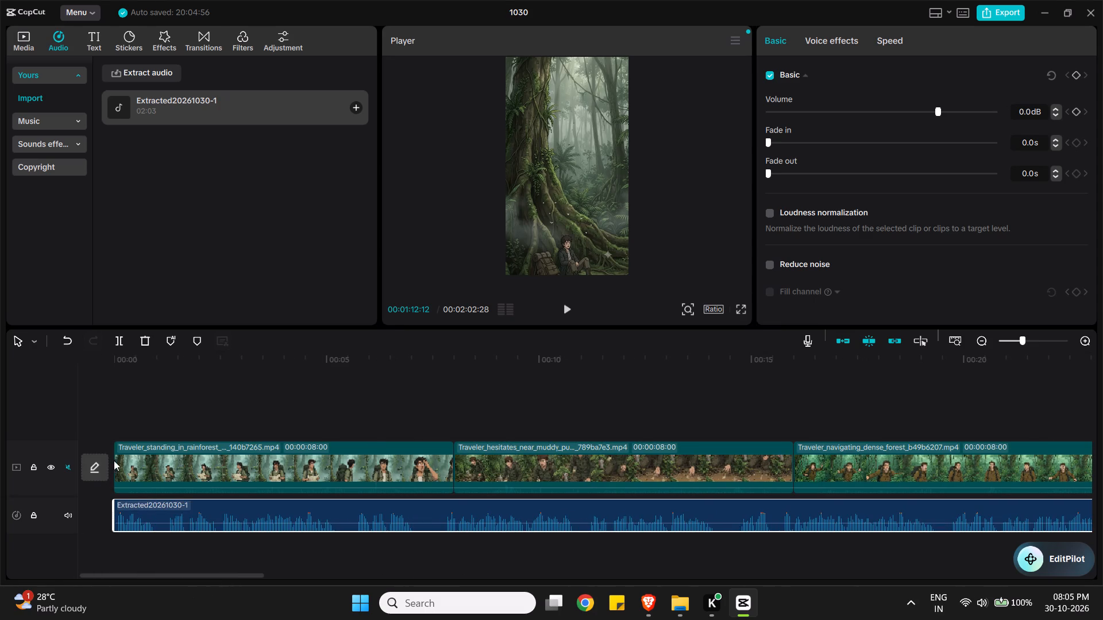
pyautogui.click(118, 458)
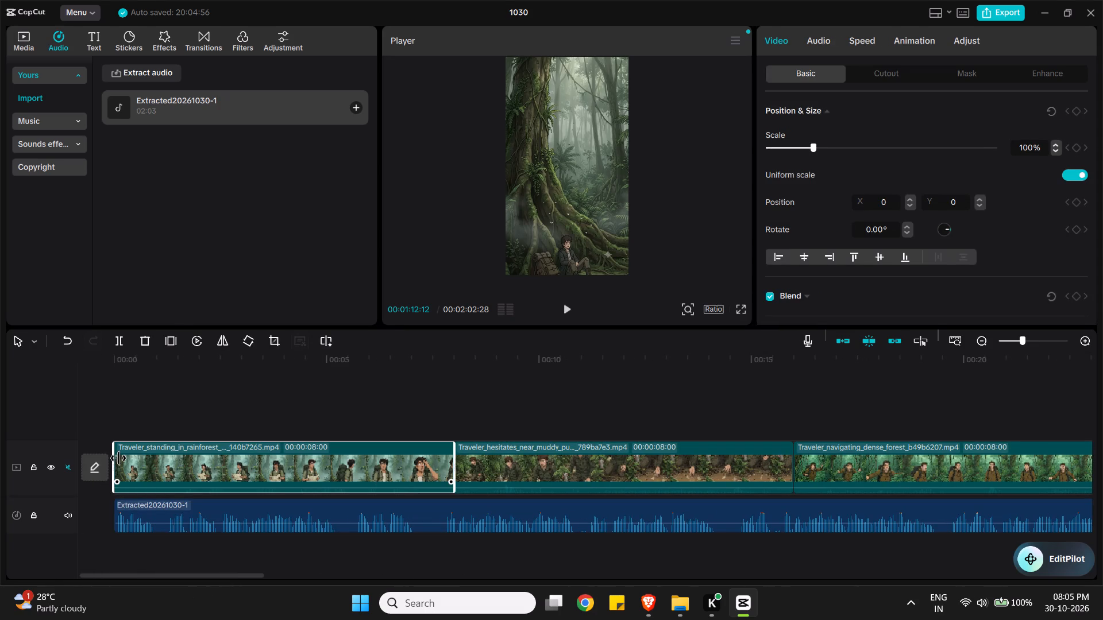
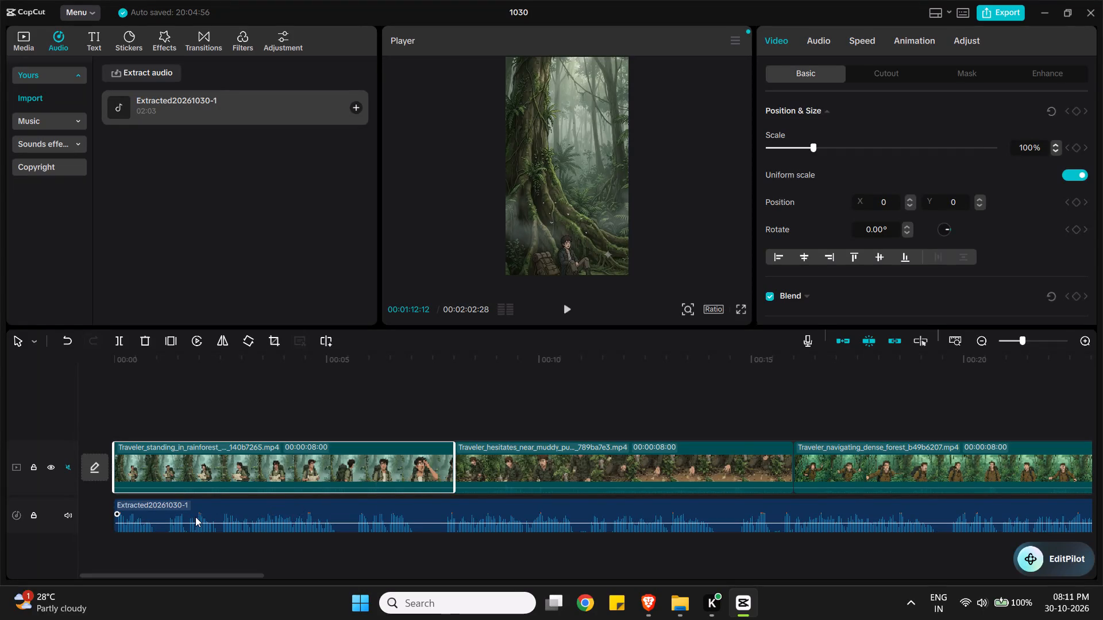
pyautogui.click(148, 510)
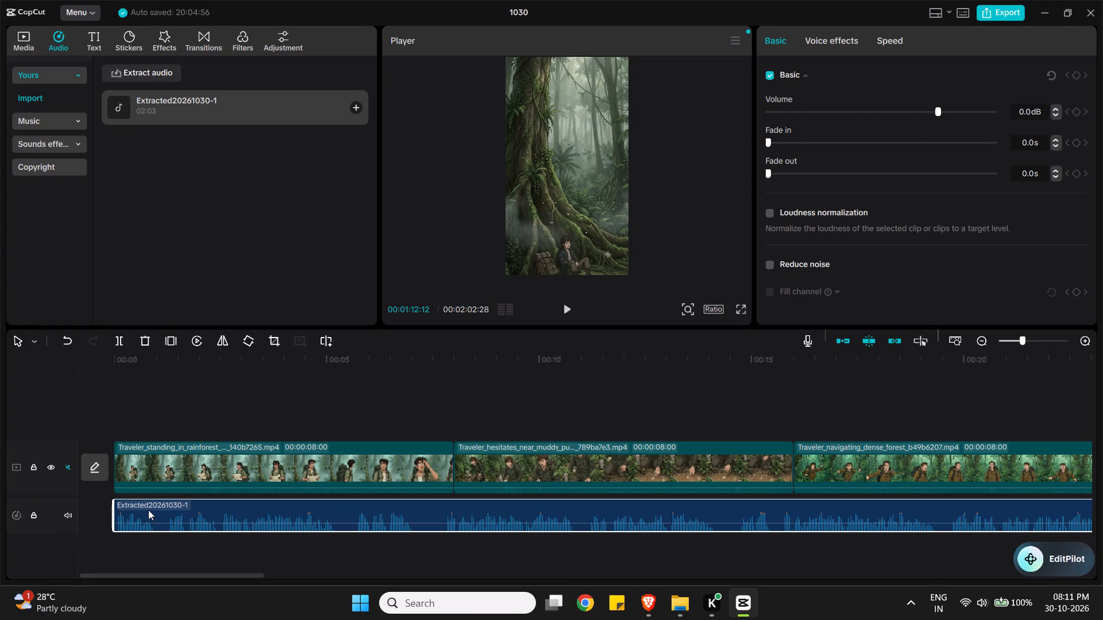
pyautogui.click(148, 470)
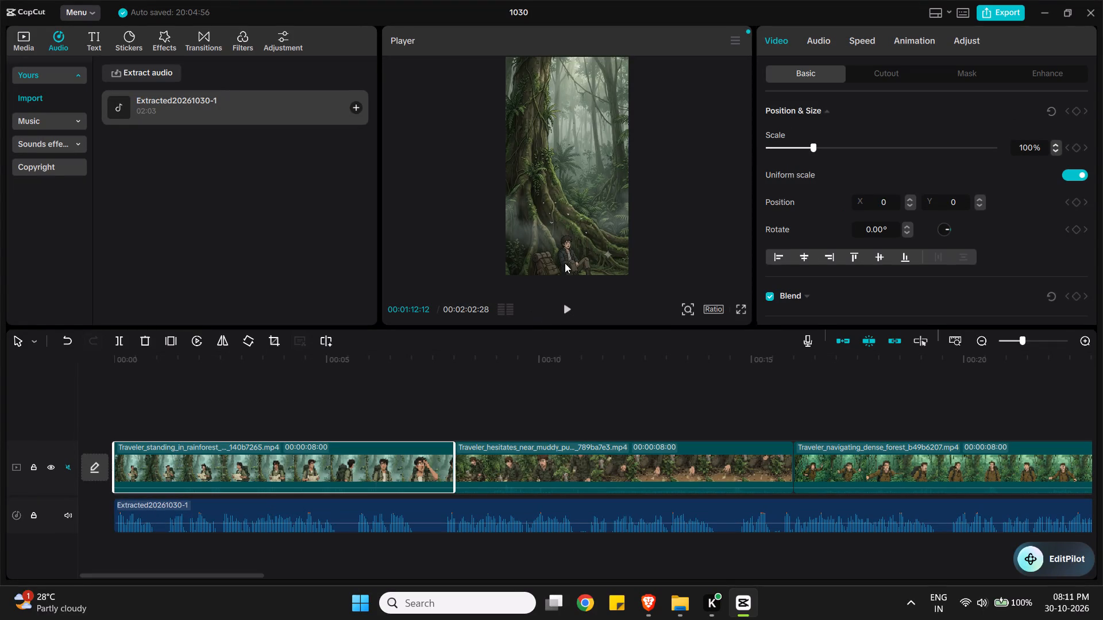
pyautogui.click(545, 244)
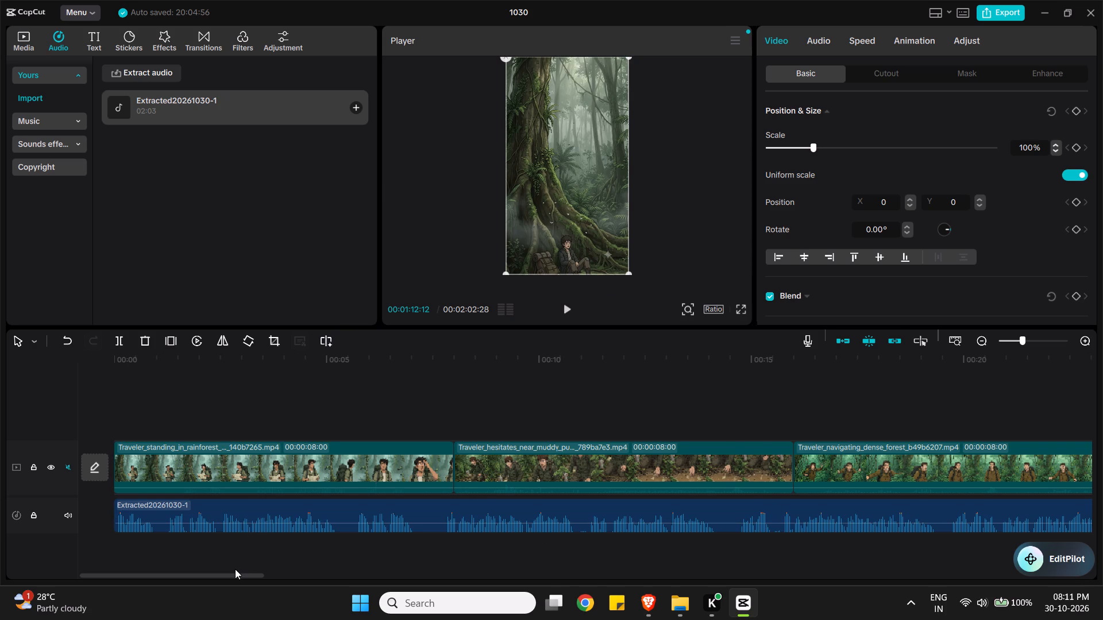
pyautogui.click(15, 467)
# Play the sequence from 00:01:12:12 past the end of the last video clip and pause at 00:01:18:20.
pyautogui.click(572, 311)
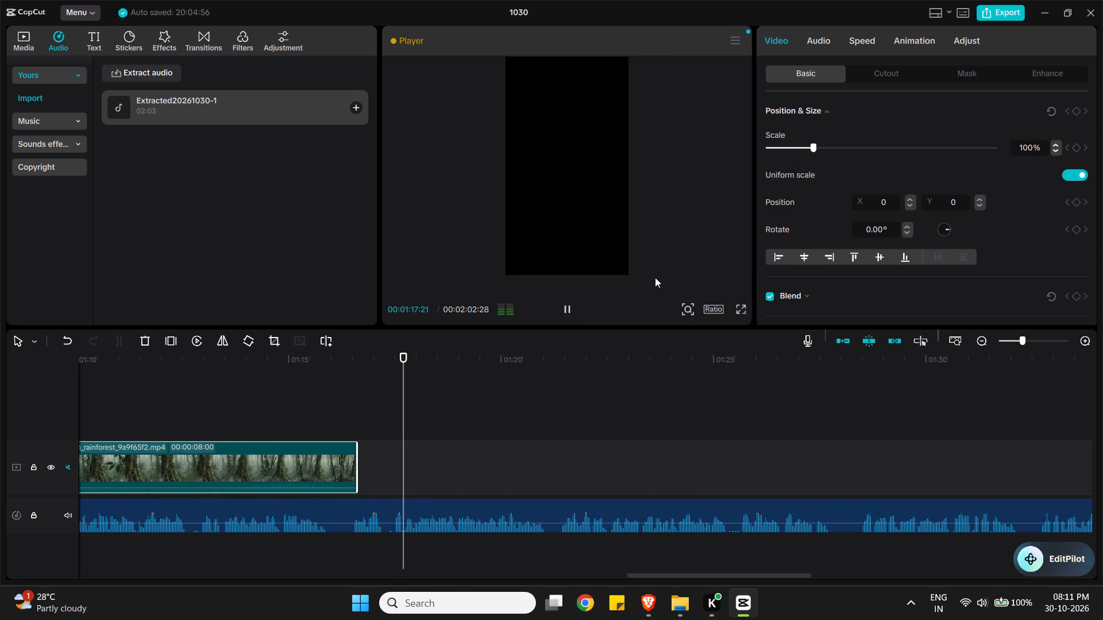
pyautogui.click(571, 309)
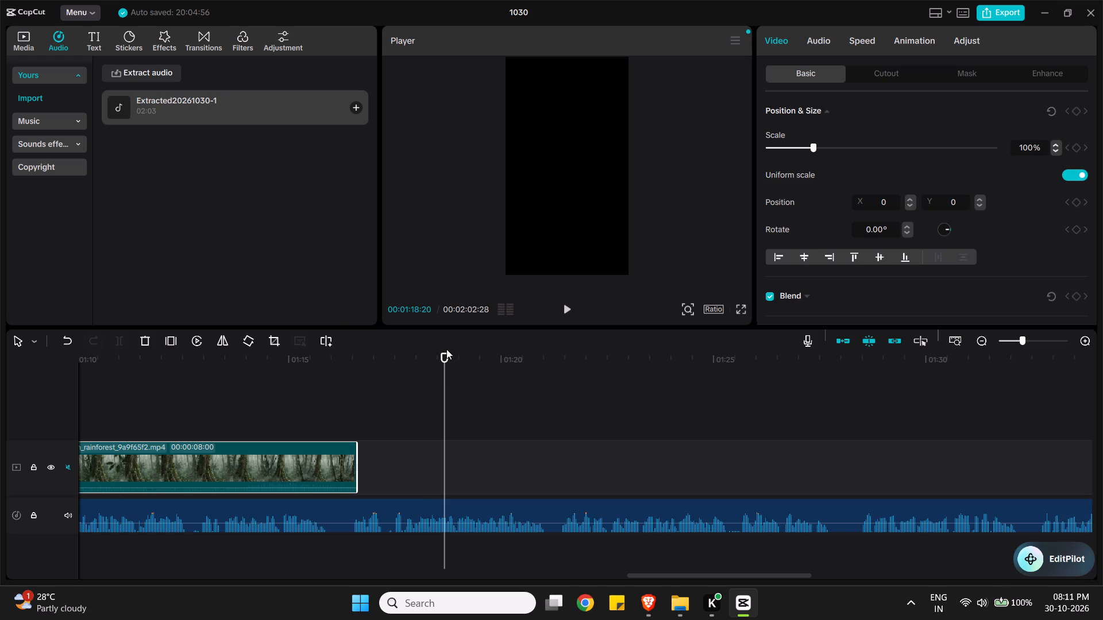
# Return the playhead to 00:00:00:00 and play the sequence from the beginning to review the clips against the extracted audio.
pyautogui.moveTo(446, 352); pyautogui.dragTo(121, 323)
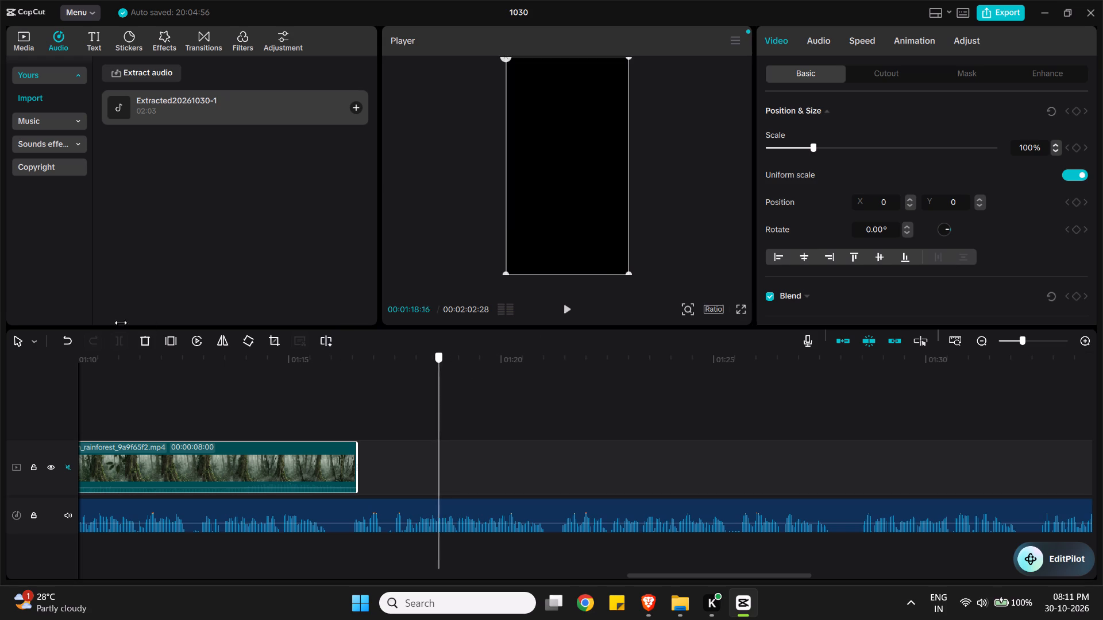
pyautogui.moveTo(121, 323); pyautogui.dragTo(0, 312)
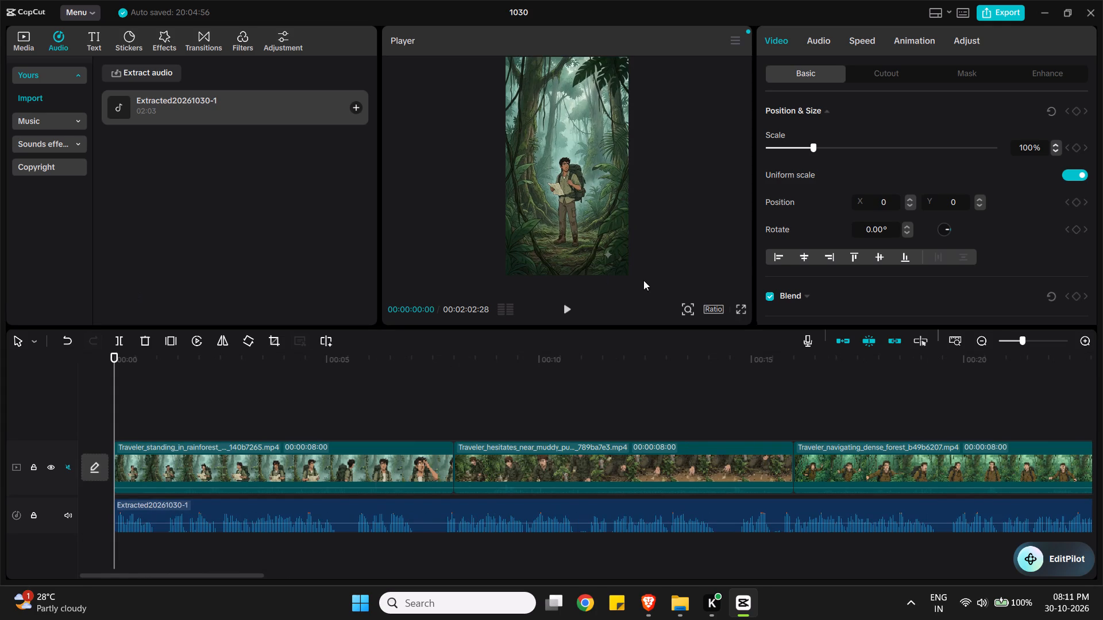
pyautogui.click(564, 305)
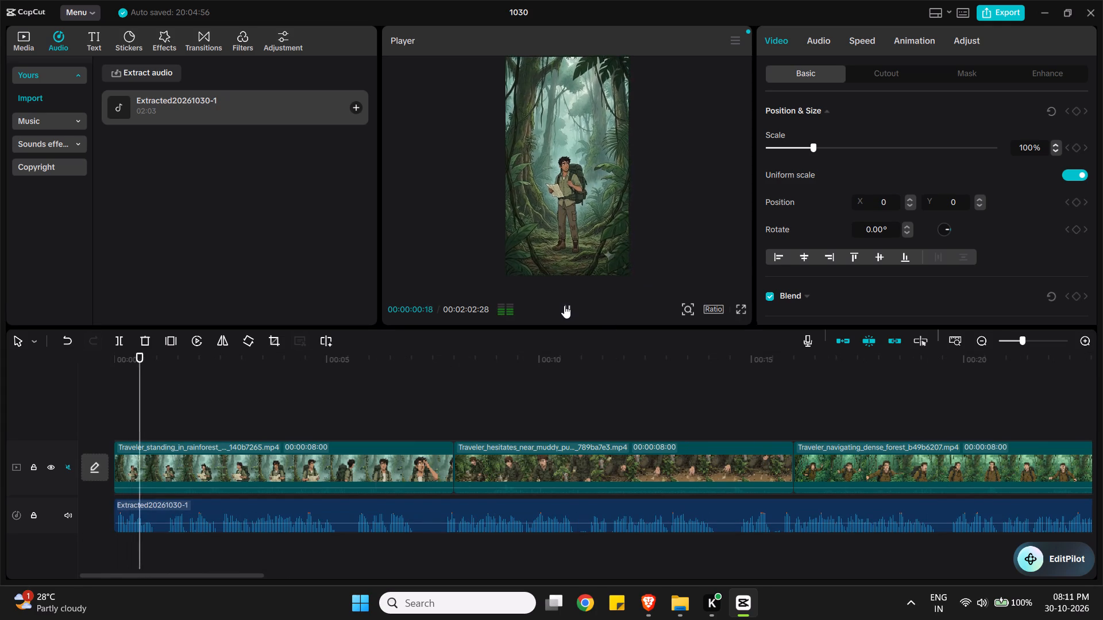
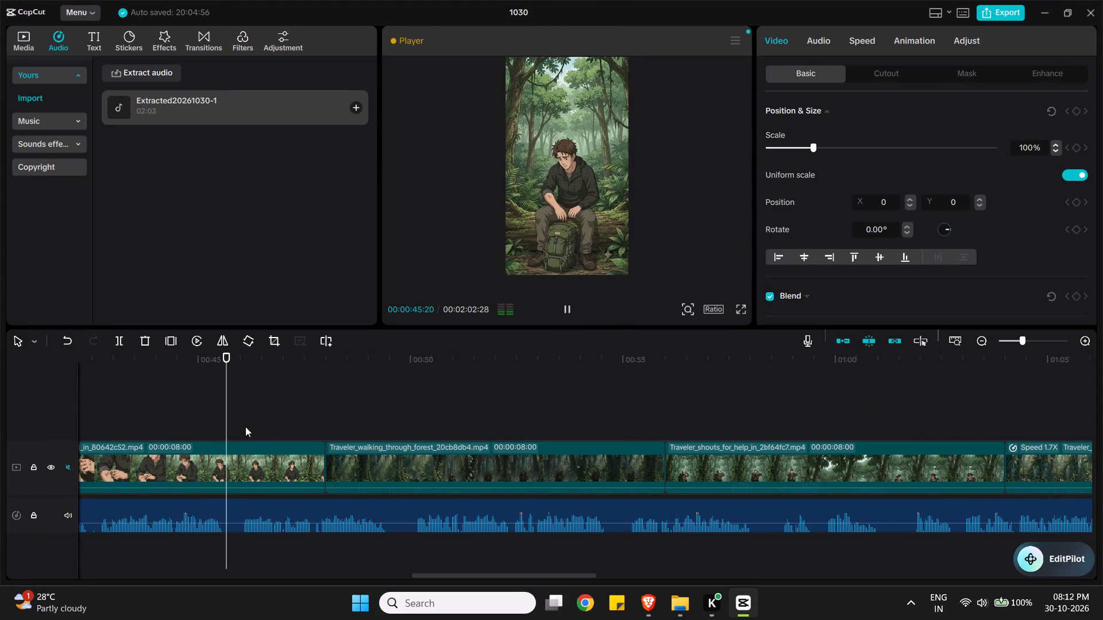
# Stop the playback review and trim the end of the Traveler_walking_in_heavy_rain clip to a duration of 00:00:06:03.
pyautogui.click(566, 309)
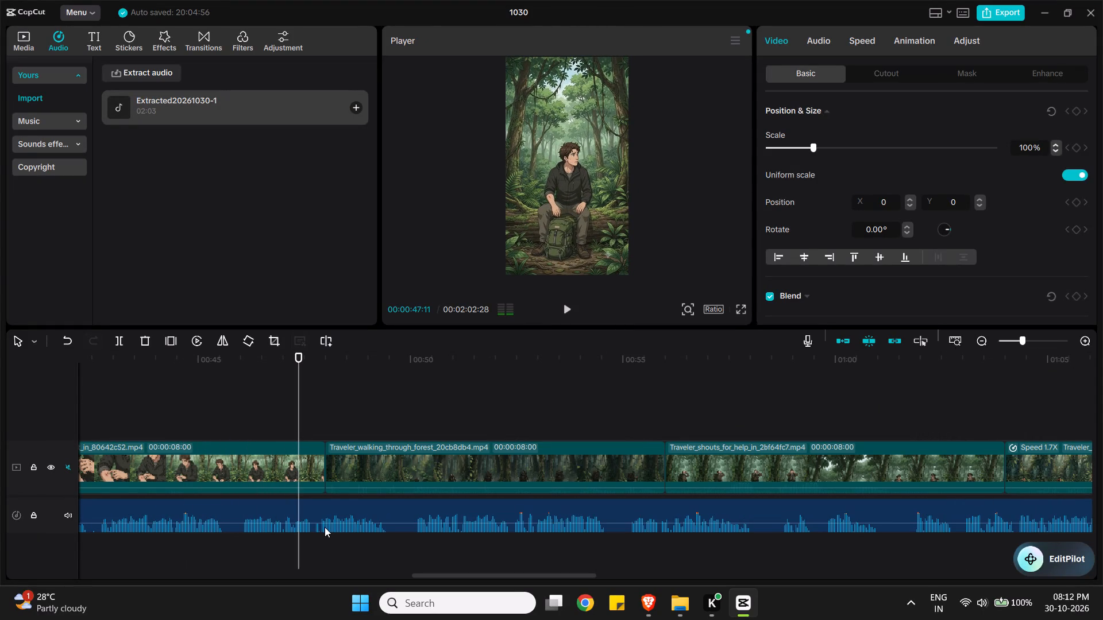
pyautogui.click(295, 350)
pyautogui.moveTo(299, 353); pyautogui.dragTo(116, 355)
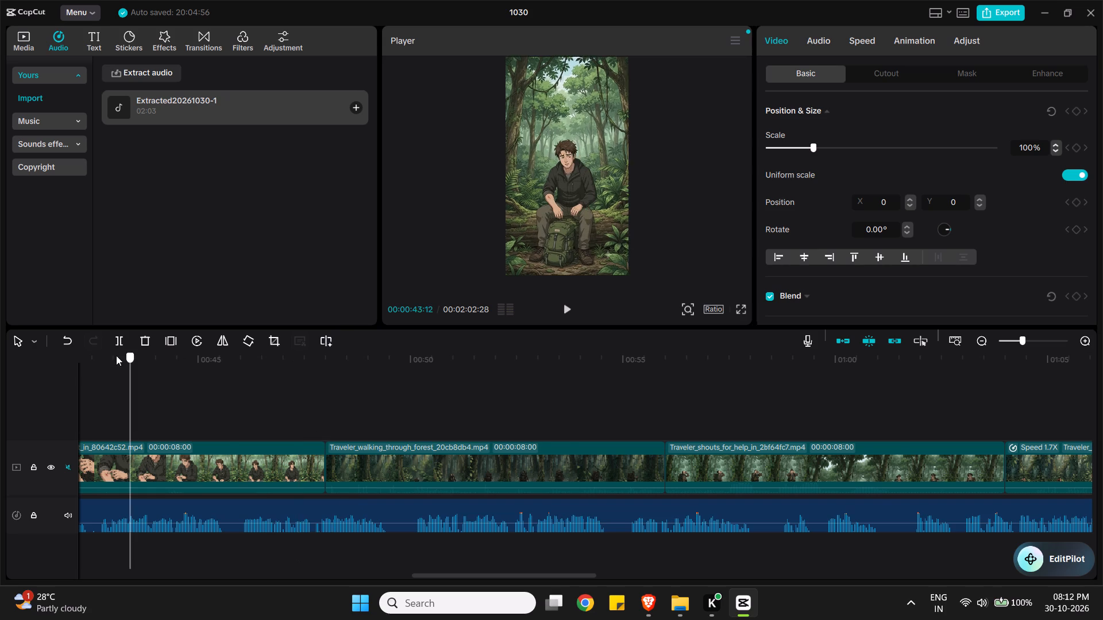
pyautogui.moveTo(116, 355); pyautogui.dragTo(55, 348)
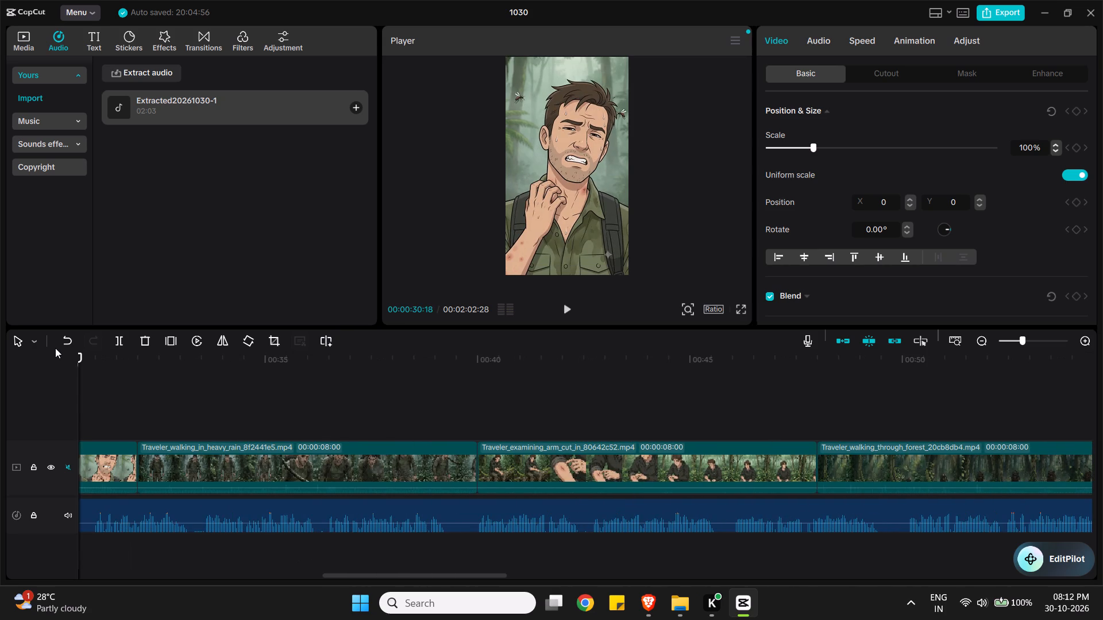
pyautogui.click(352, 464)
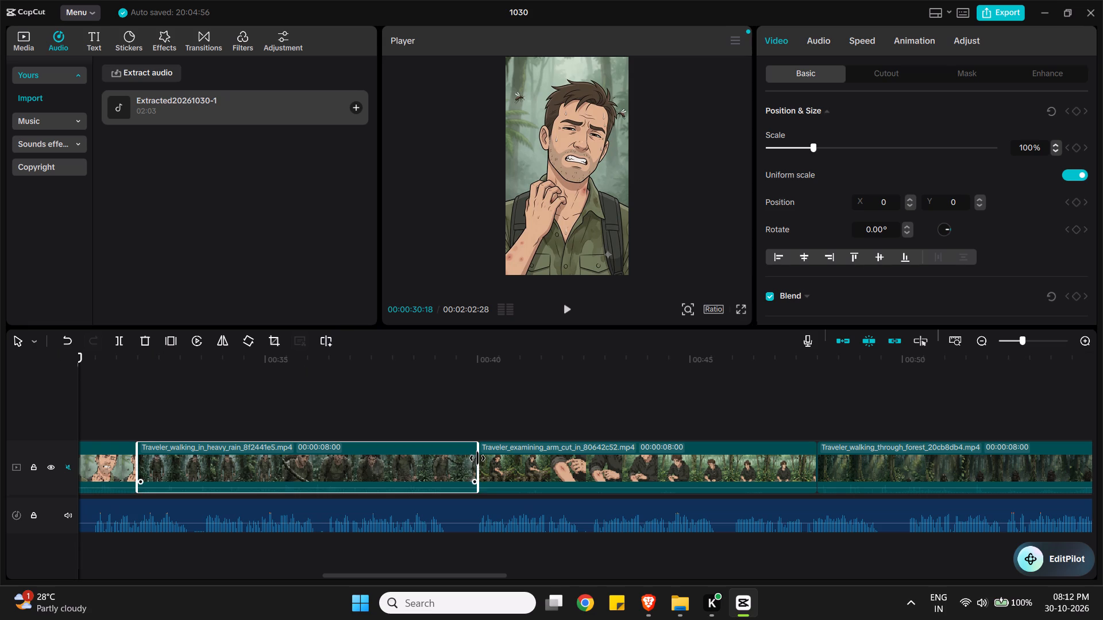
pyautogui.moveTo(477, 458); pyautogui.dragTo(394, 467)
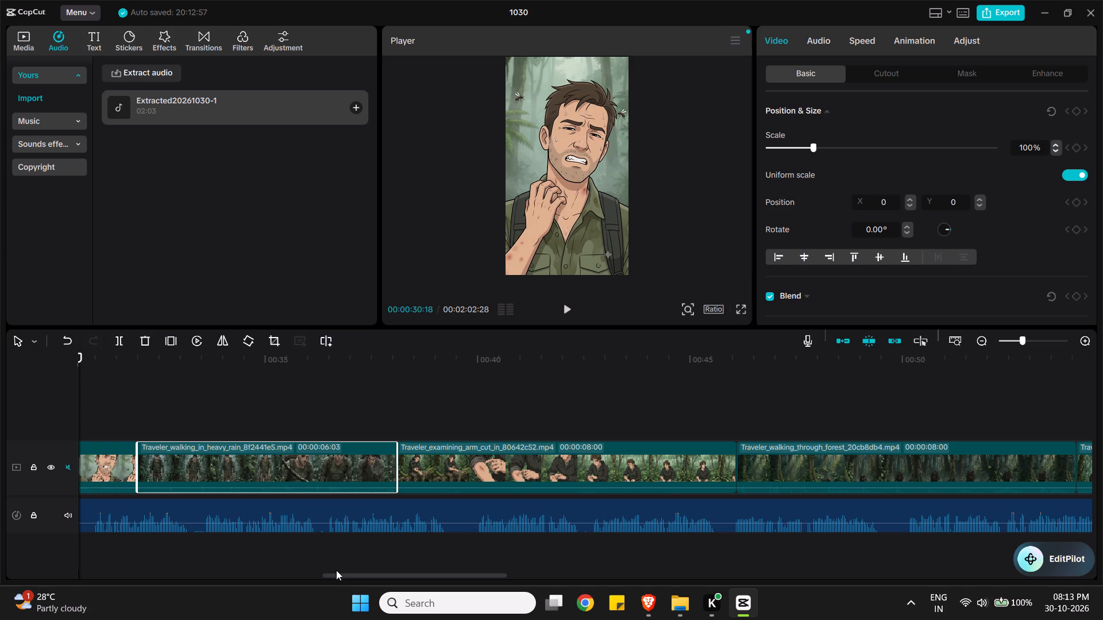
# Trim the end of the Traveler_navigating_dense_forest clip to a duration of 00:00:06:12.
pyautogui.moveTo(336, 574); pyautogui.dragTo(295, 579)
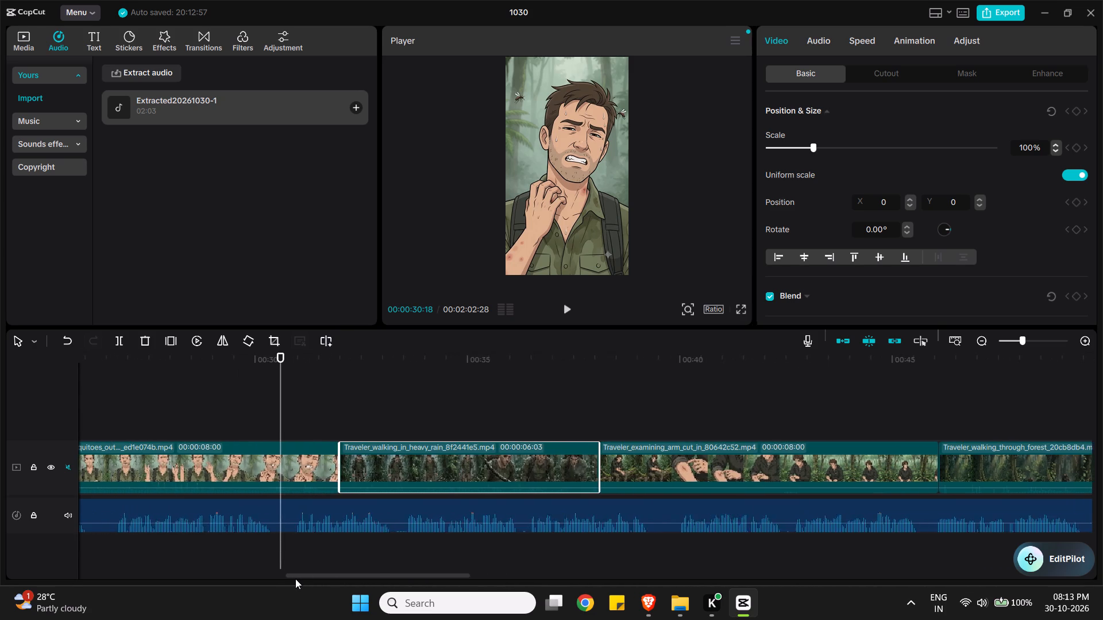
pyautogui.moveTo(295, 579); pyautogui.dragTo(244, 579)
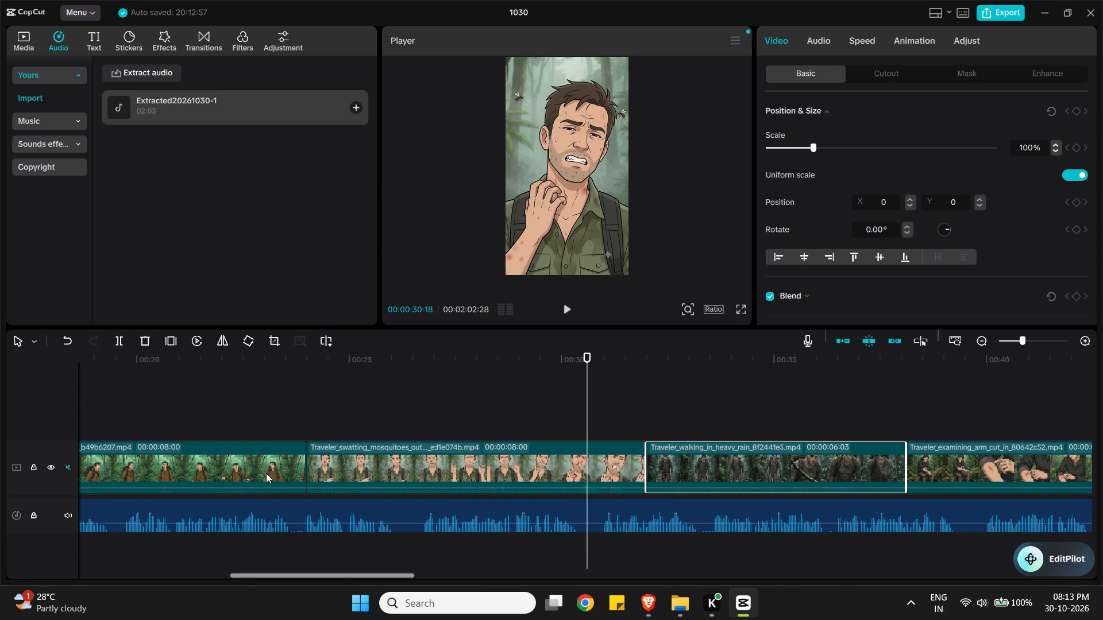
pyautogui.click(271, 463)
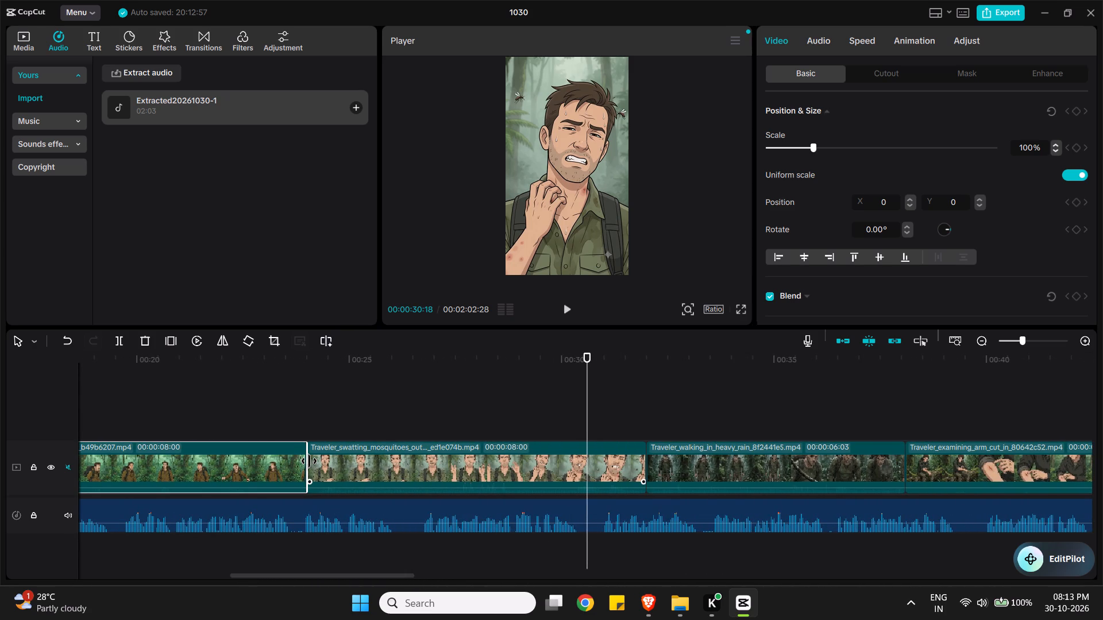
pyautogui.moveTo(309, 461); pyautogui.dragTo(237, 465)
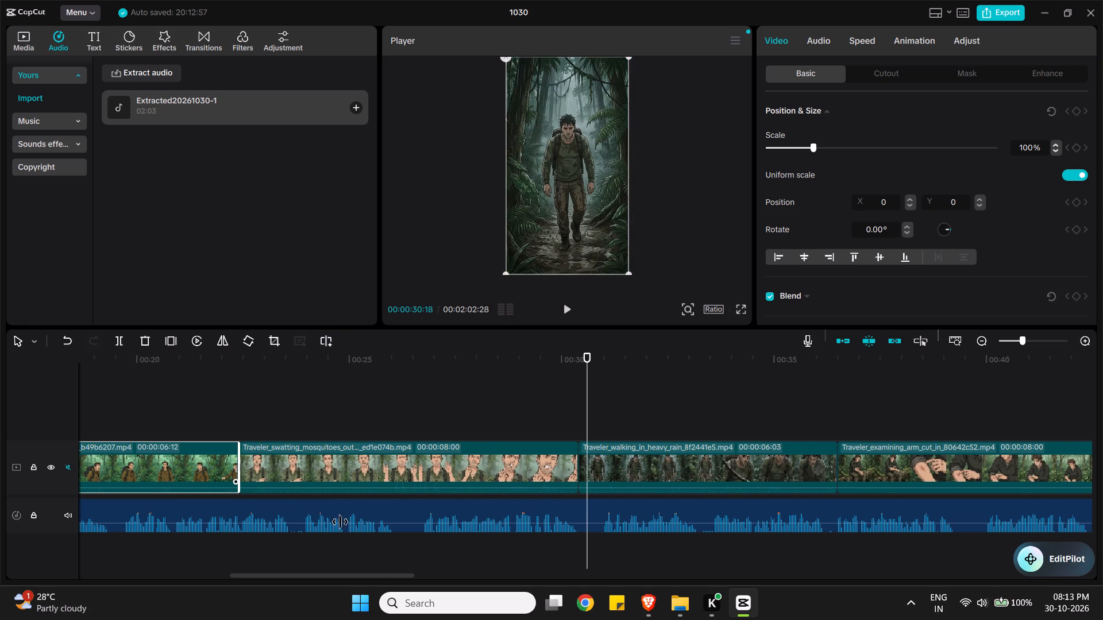
# Play the sequence from 00:00:11:28 through the mosquito clip to check it against the audio, pausing at 00:00:30:16.
pyautogui.click(379, 574)
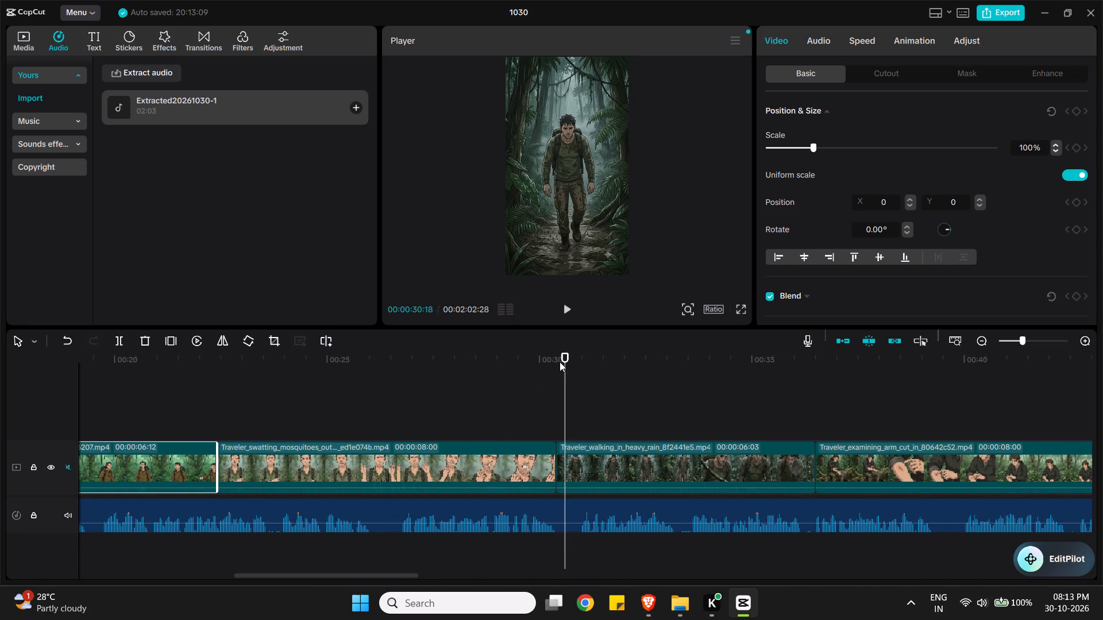
pyautogui.moveTo(566, 352); pyautogui.dragTo(566, 352)
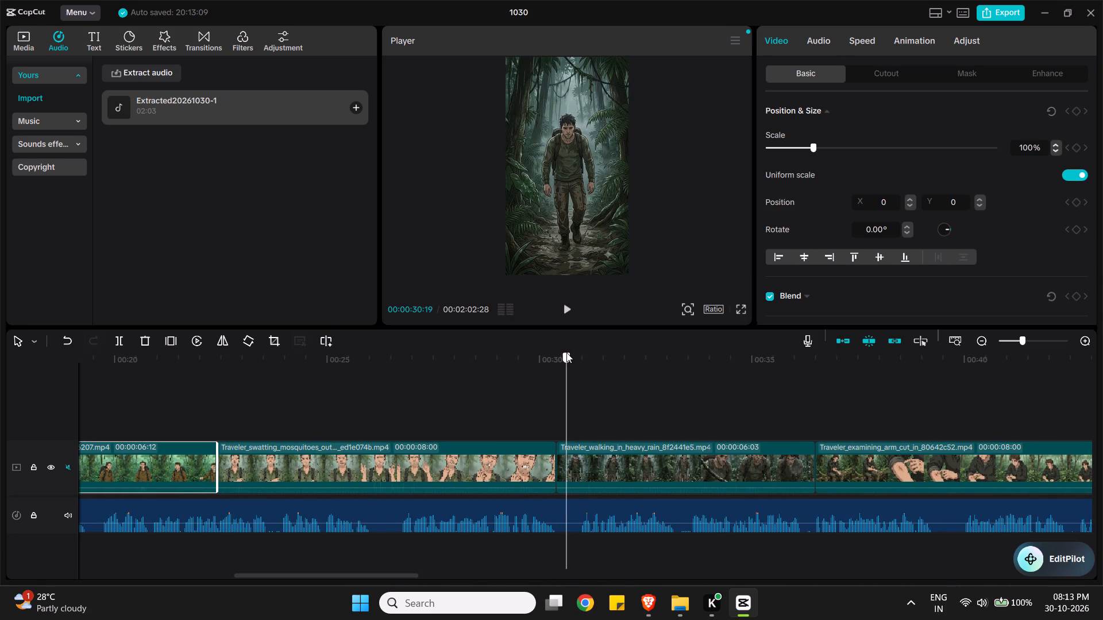
pyautogui.moveTo(566, 352); pyautogui.dragTo(271, 360)
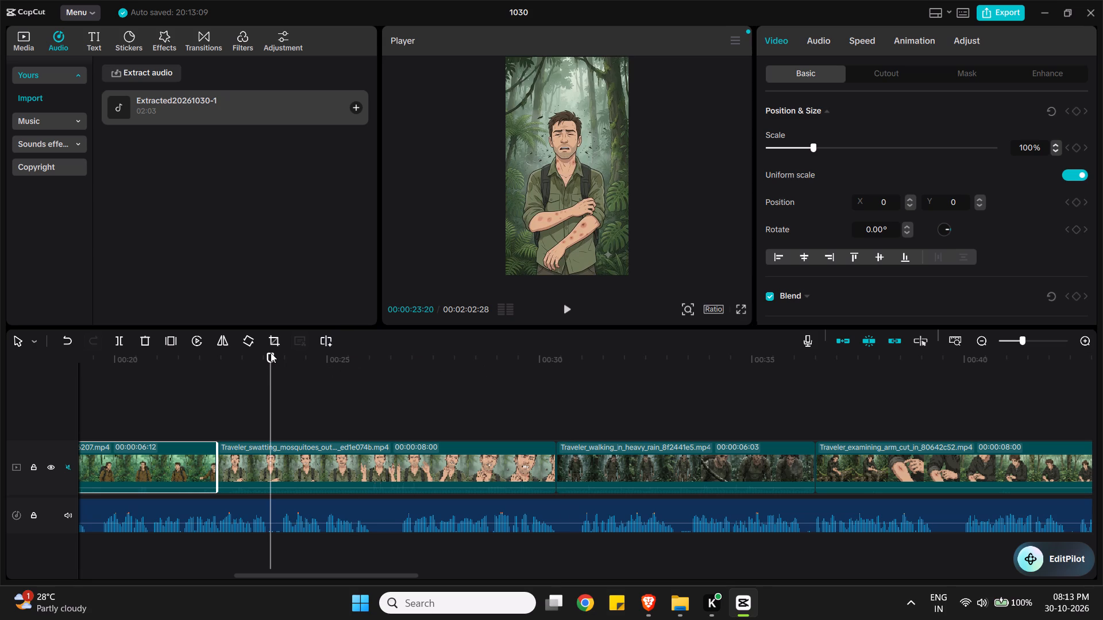
pyautogui.moveTo(271, 352); pyautogui.dragTo(51, 334)
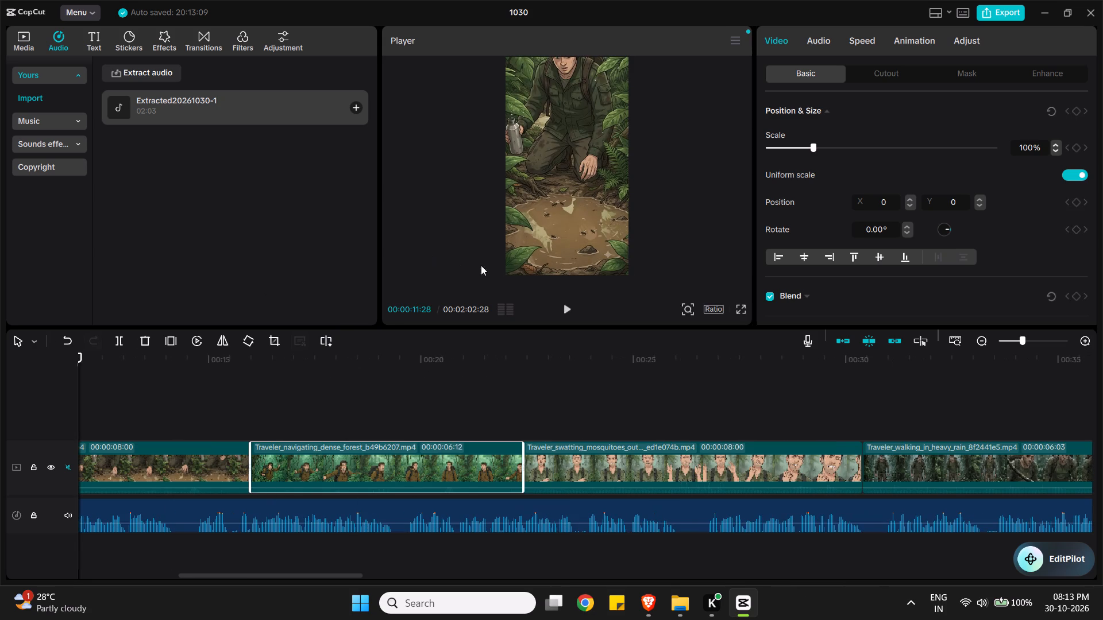
pyautogui.click(567, 305)
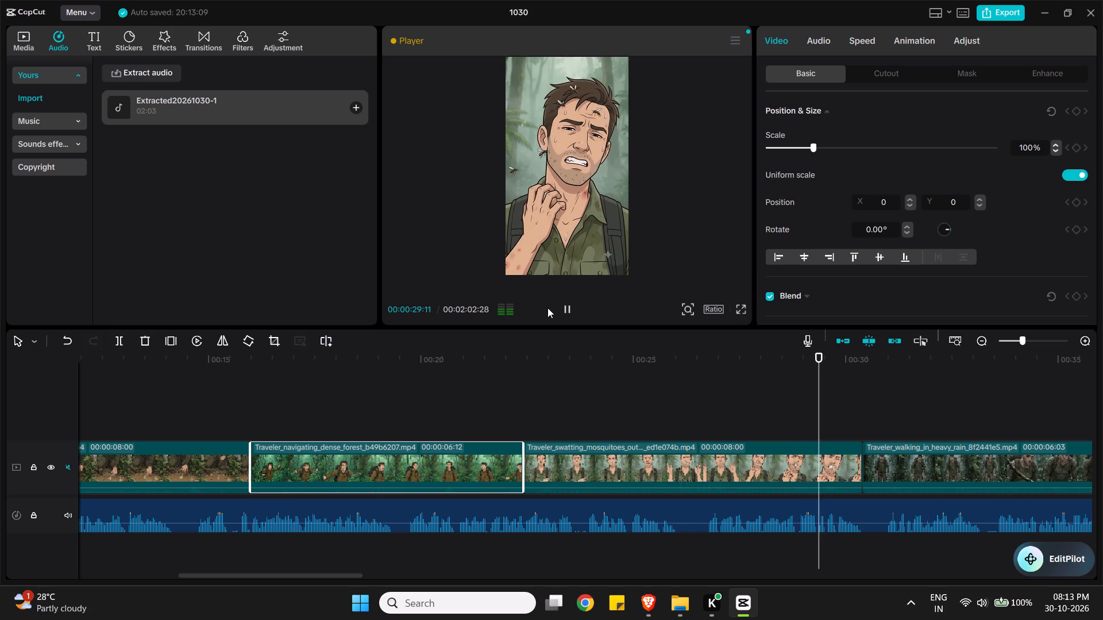
pyautogui.click(562, 308)
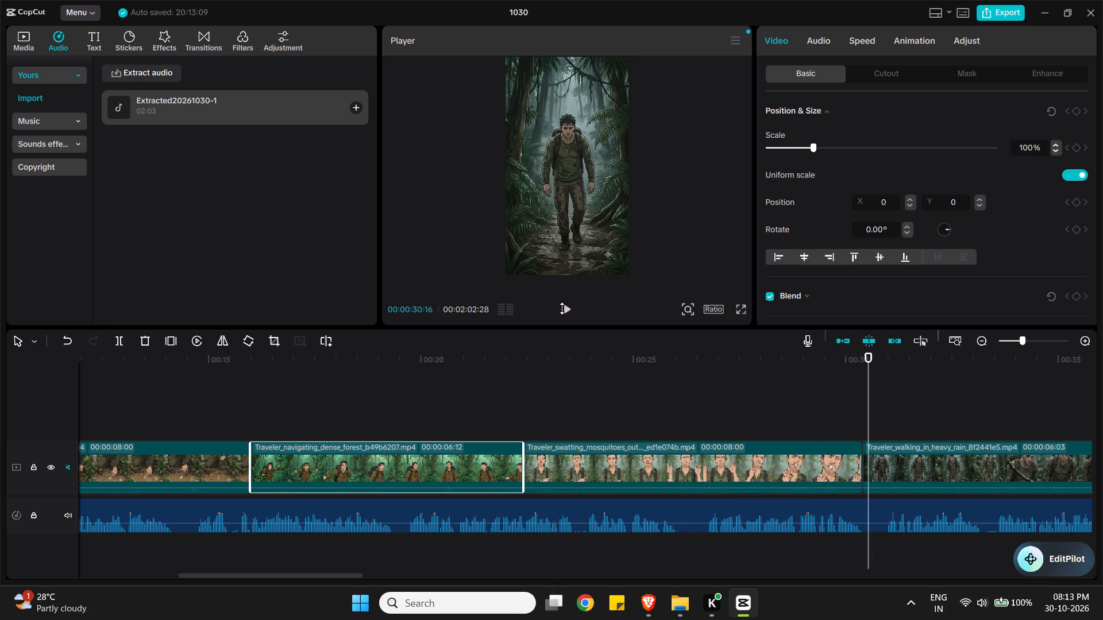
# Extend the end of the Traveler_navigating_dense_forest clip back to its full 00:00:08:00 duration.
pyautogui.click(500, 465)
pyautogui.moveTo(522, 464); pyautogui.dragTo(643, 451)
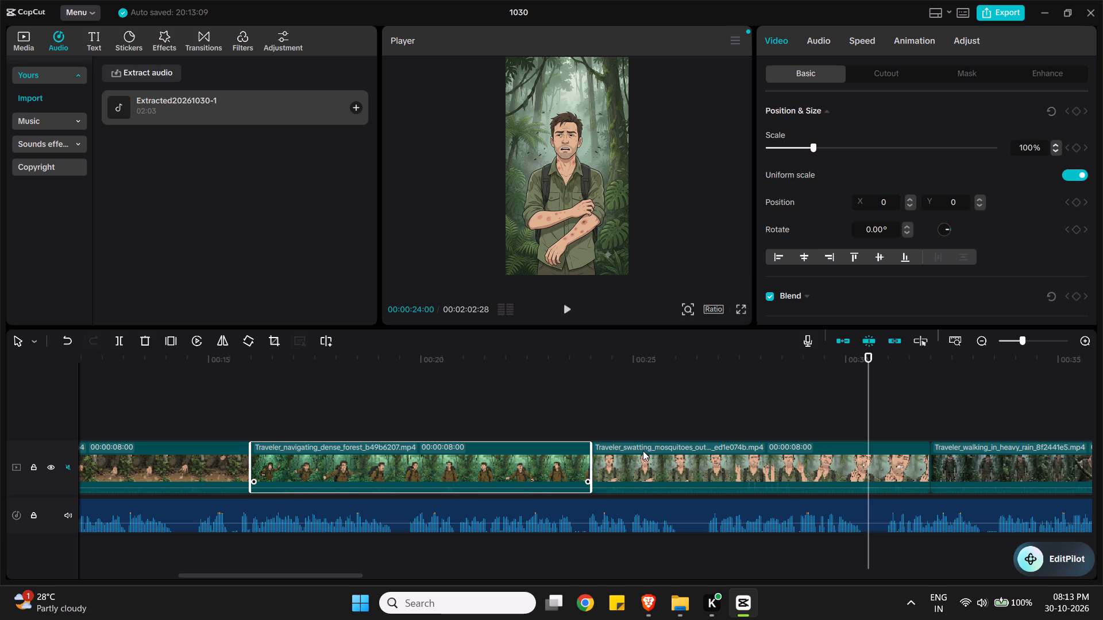
# Trim the end of the Traveler_swatting_mosquitoes clip to a duration of 00:00:05:25.
pyautogui.click(630, 462)
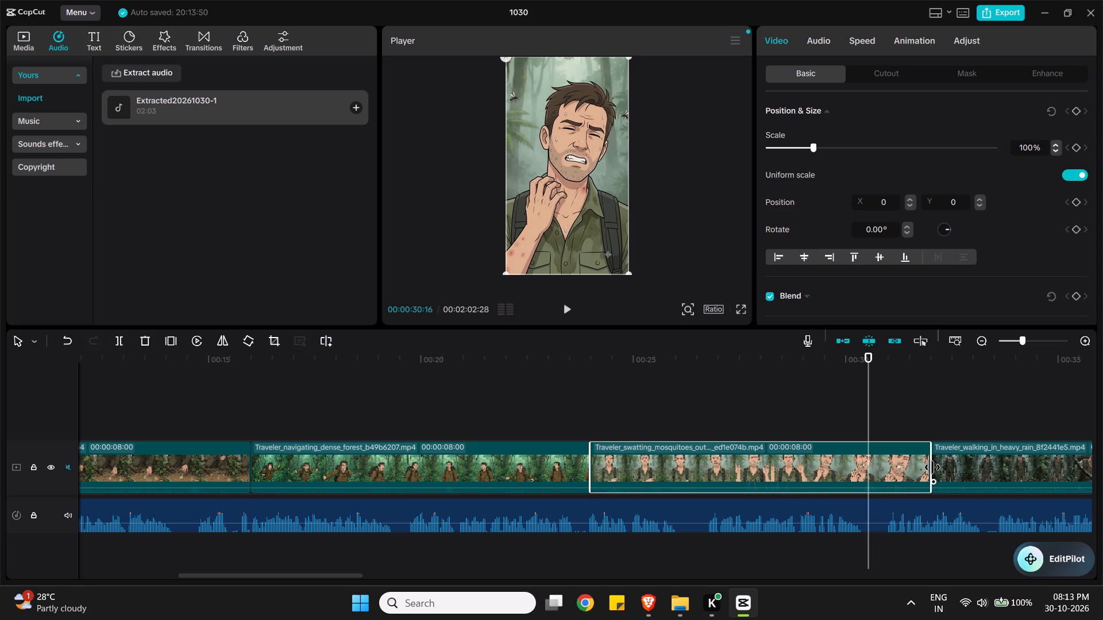
pyautogui.moveTo(932, 467); pyautogui.dragTo(837, 467)
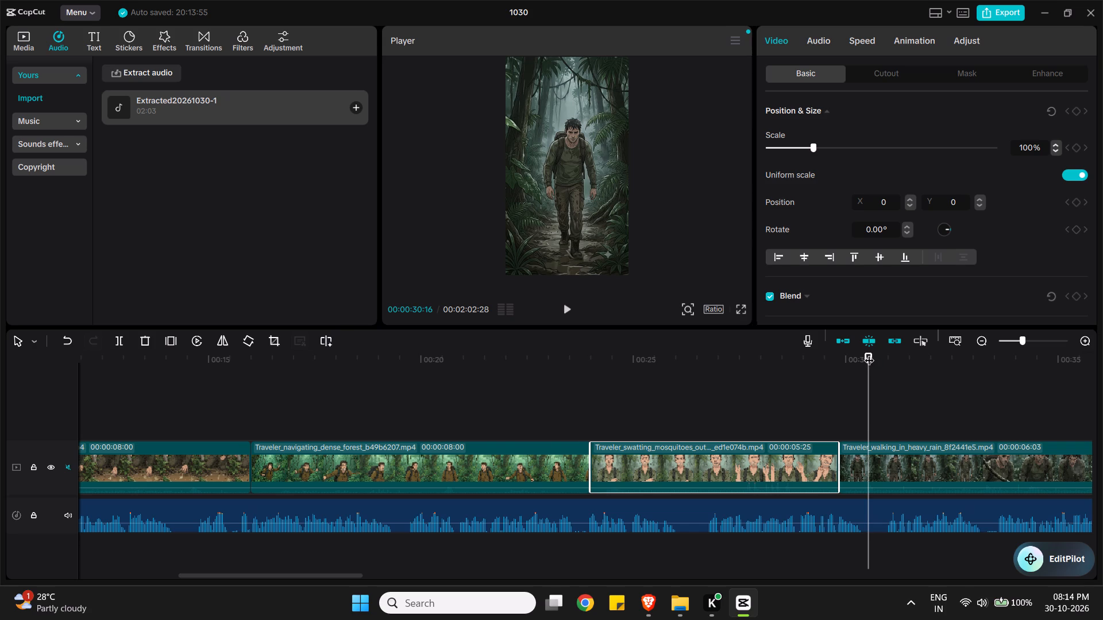
# Play the sequence from 00:00:13:25 into the arm-cut clip to check the timing against the audio, pausing at 00:00:38:16.
pyautogui.moveTo(869, 353); pyautogui.dragTo(171, 393)
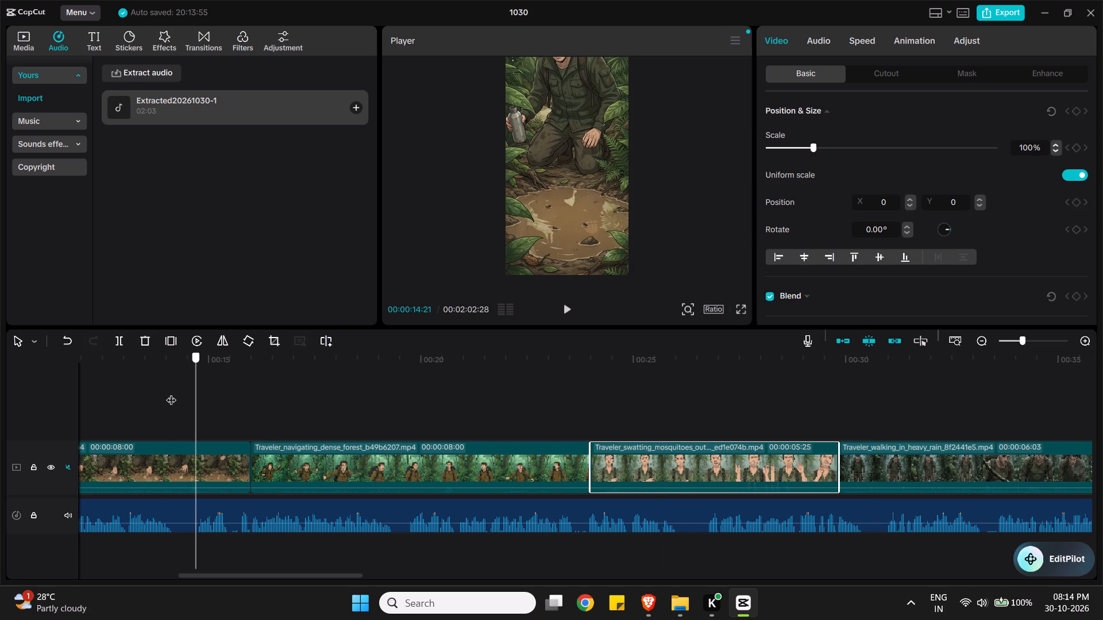
pyautogui.moveTo(171, 393); pyautogui.dragTo(159, 393)
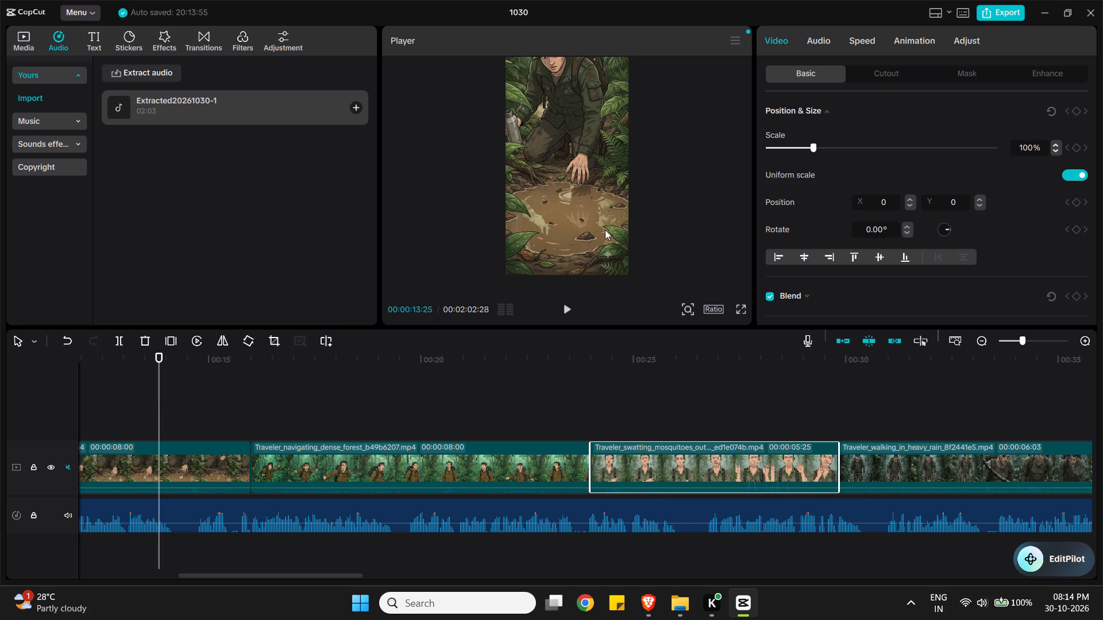
pyautogui.click(546, 159)
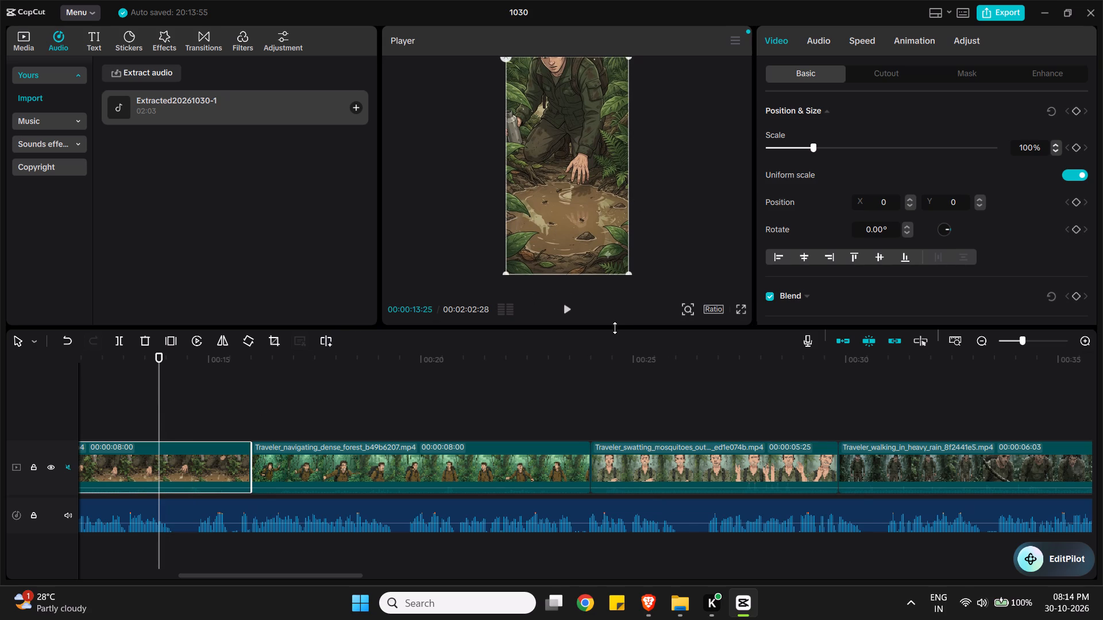
pyautogui.moveTo(615, 328); pyautogui.dragTo(622, 364)
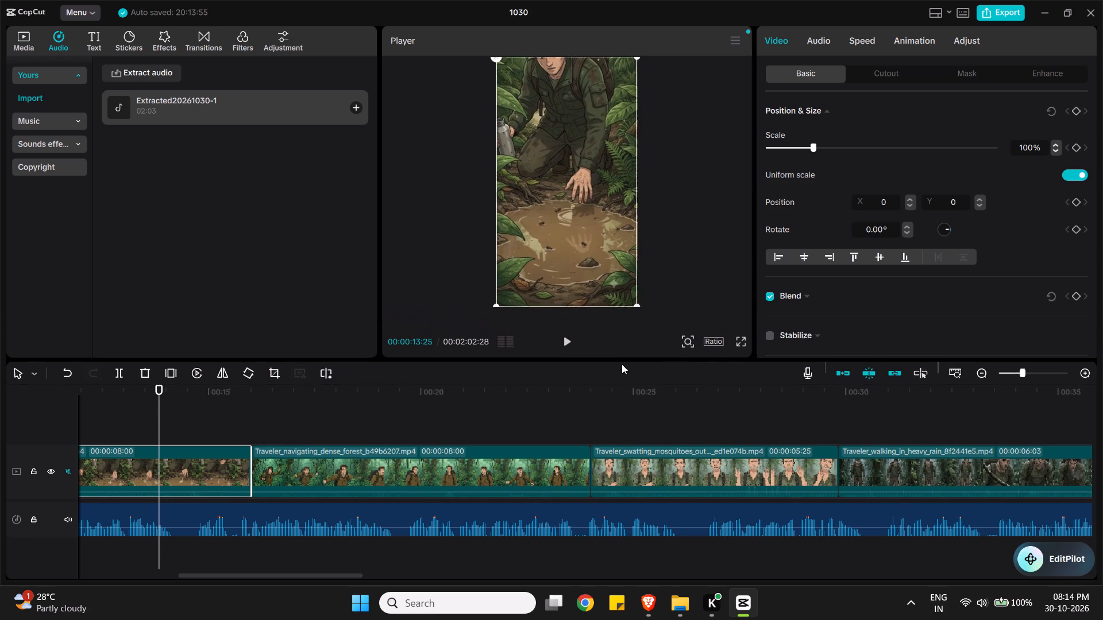
pyautogui.moveTo(622, 364); pyautogui.dragTo(623, 312)
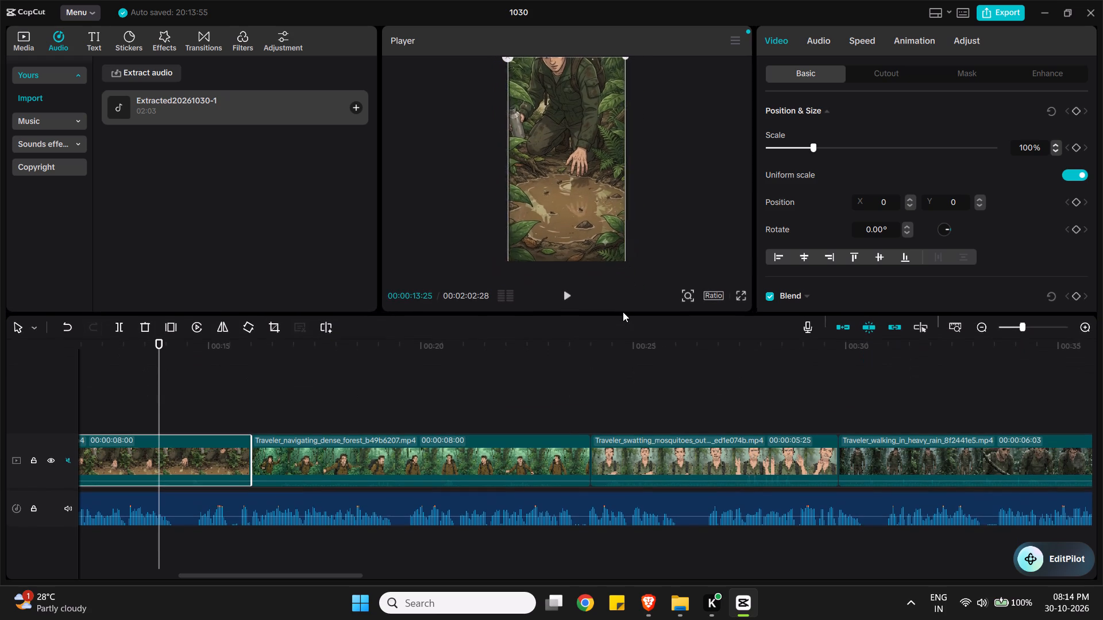
pyautogui.moveTo(623, 312); pyautogui.dragTo(623, 316)
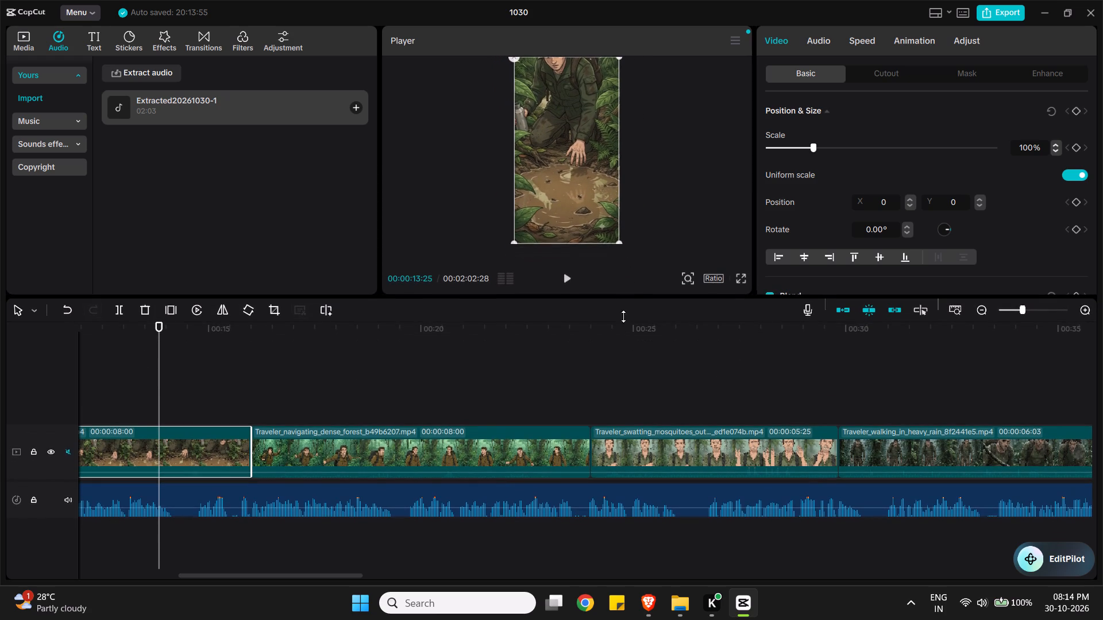
pyautogui.moveTo(623, 316); pyautogui.dragTo(623, 320)
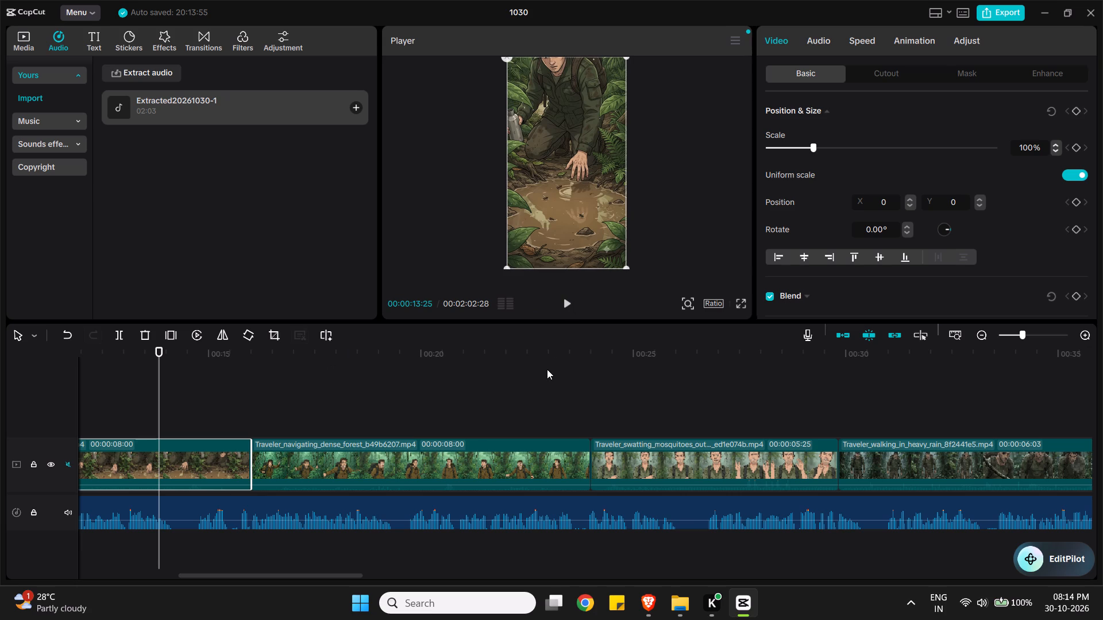
pyautogui.click(568, 305)
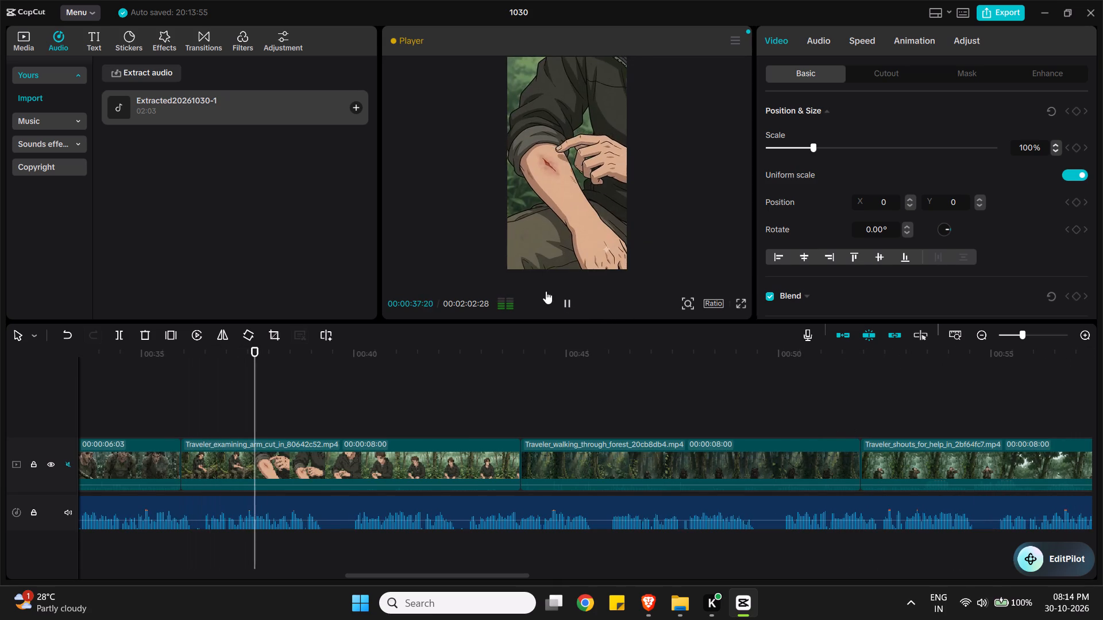
pyautogui.click(574, 301)
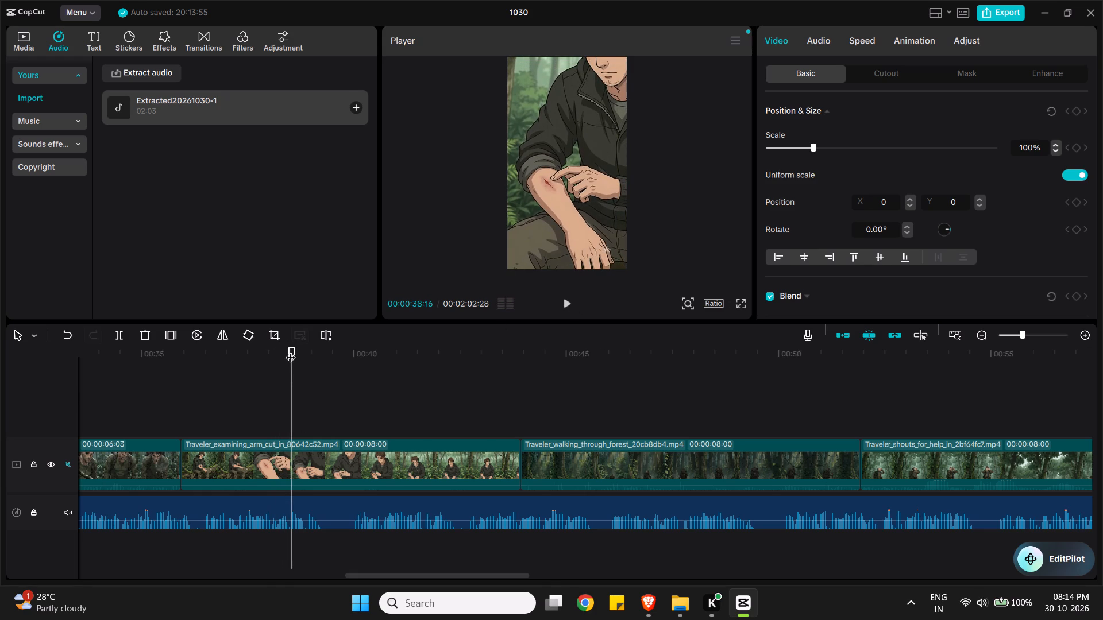
# Move the playhead back to 00:00:24:22 and trim the end of the Traveler_walking_in_heavy_rain clip to 00:00:04:26.
pyautogui.moveTo(291, 350); pyautogui.dragTo(88, 356)
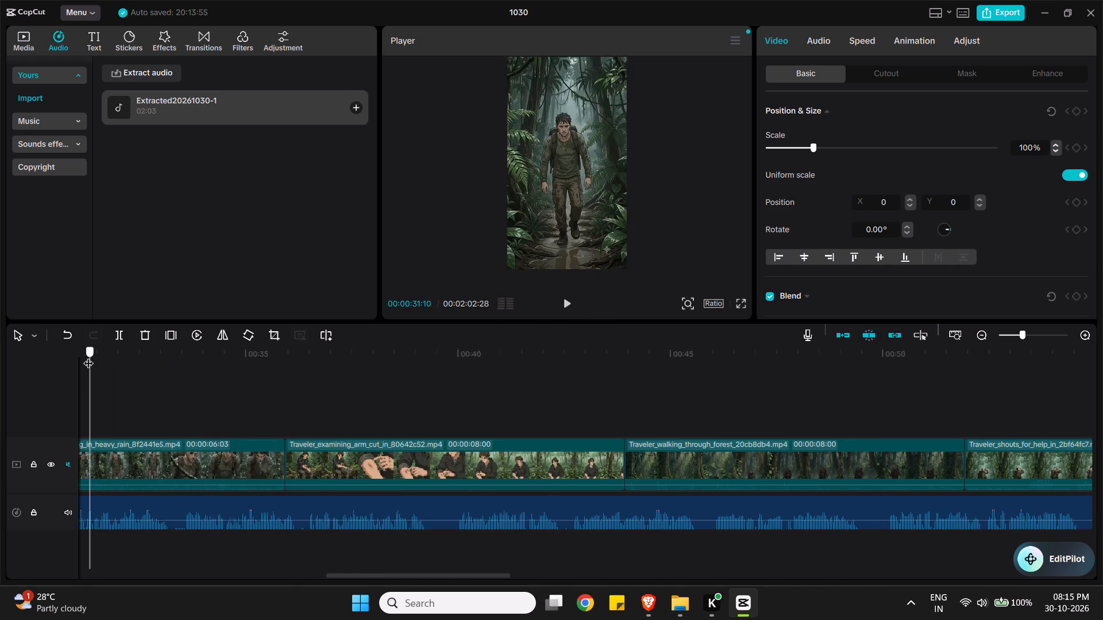
pyautogui.moveTo(88, 356); pyautogui.dragTo(87, 356)
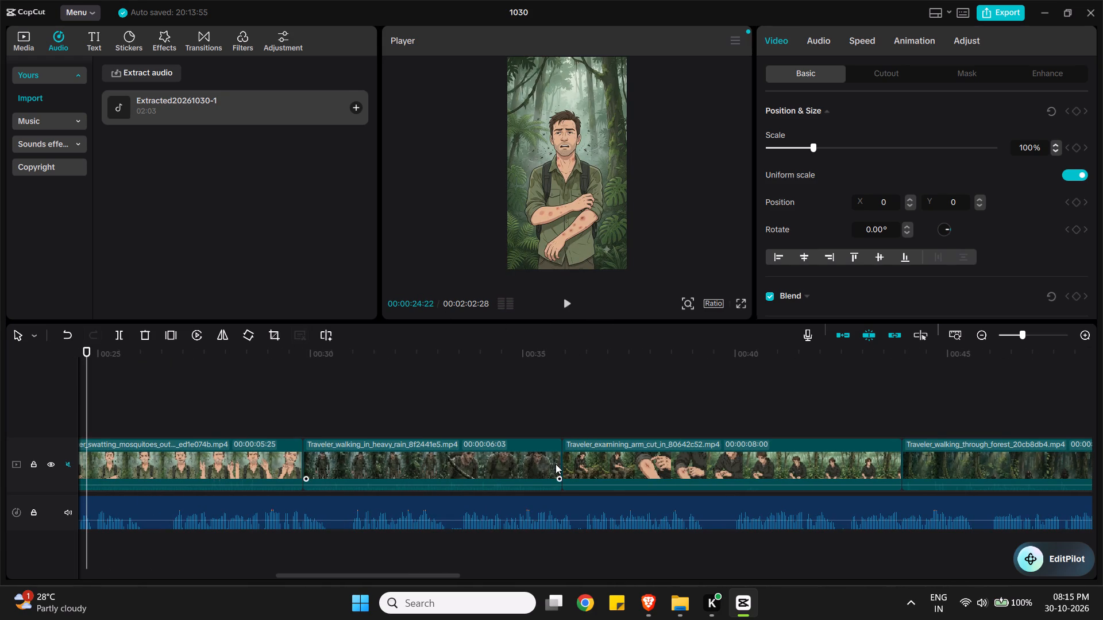
pyautogui.click(544, 464)
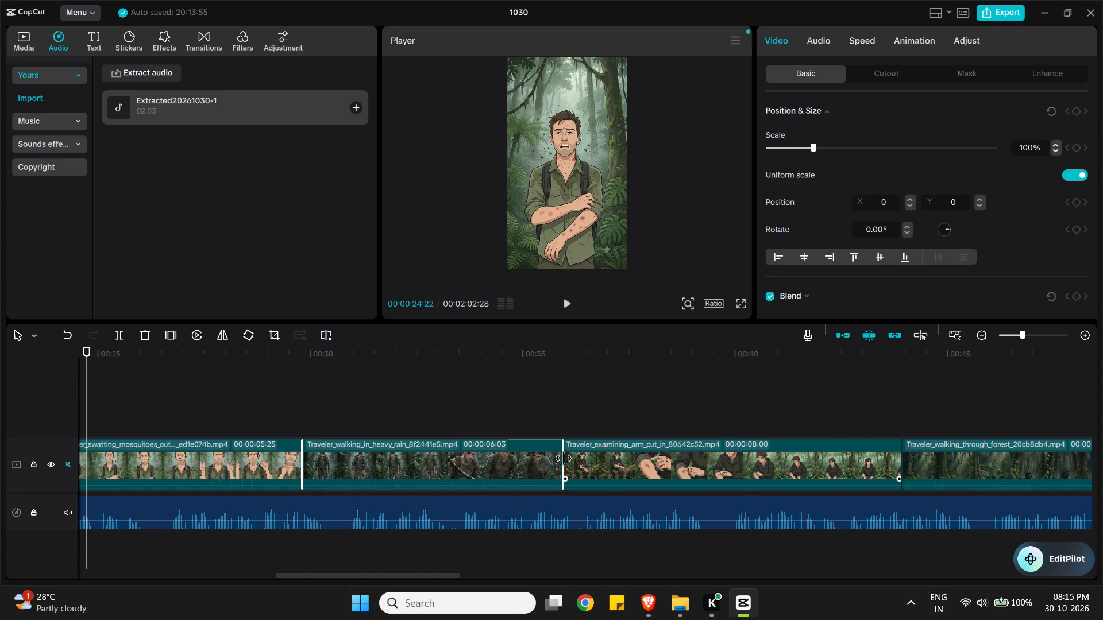
pyautogui.moveTo(564, 458); pyautogui.dragTo(508, 457)
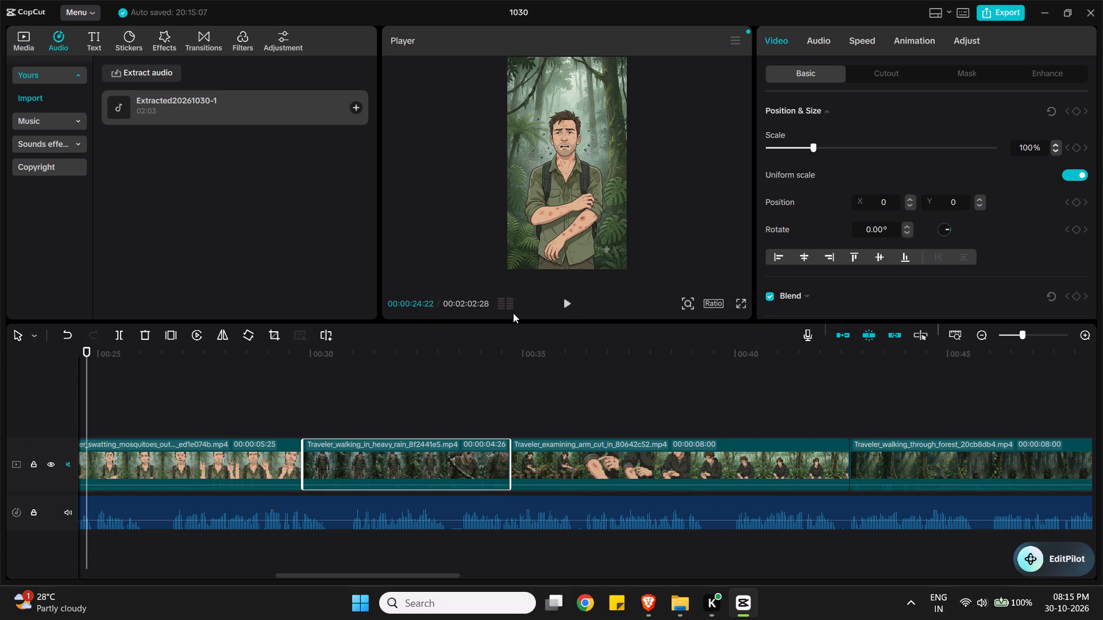
# Play the sequence from 00:00:24:22 into the heavy-rain clip and pause at 00:00:34:01.
pyautogui.click(565, 300)
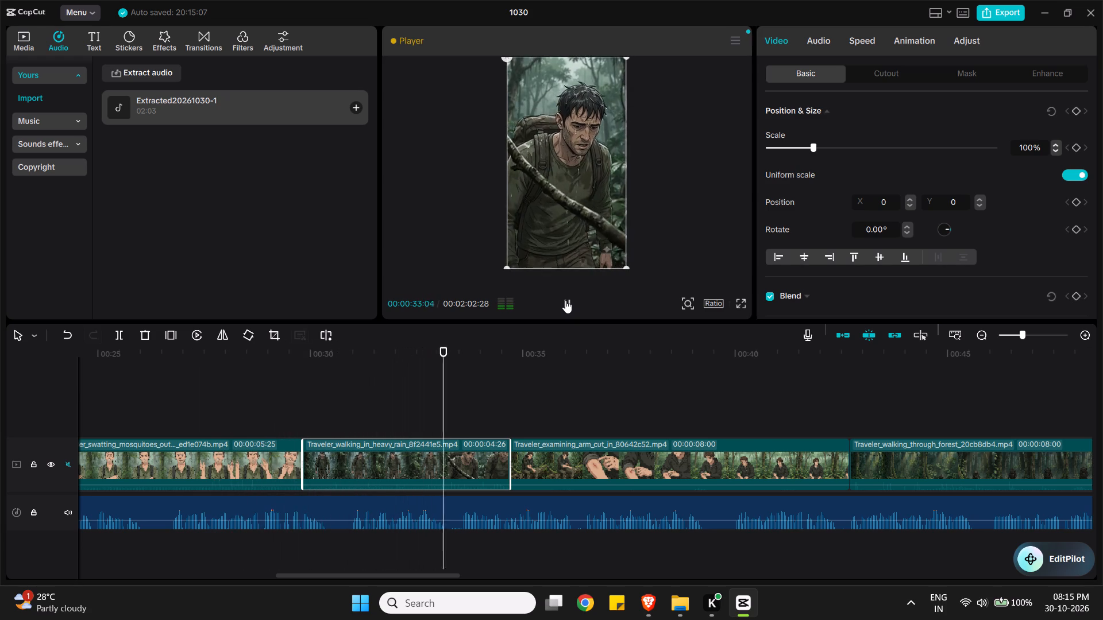
pyautogui.click(565, 300)
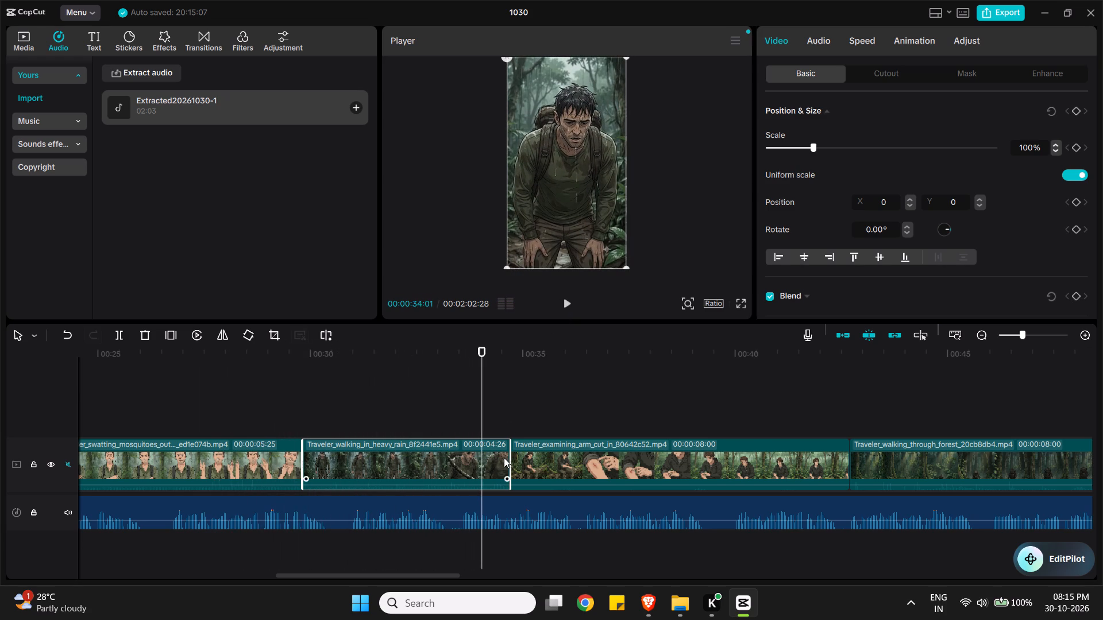
# Trim the end of the Traveler_walking_in_heavy_rain clip further so that it finishes at about 28 seconds less ten frames past the 00:00:05 mark.
pyautogui.moveTo(510, 456); pyautogui.dragTo(442, 457)
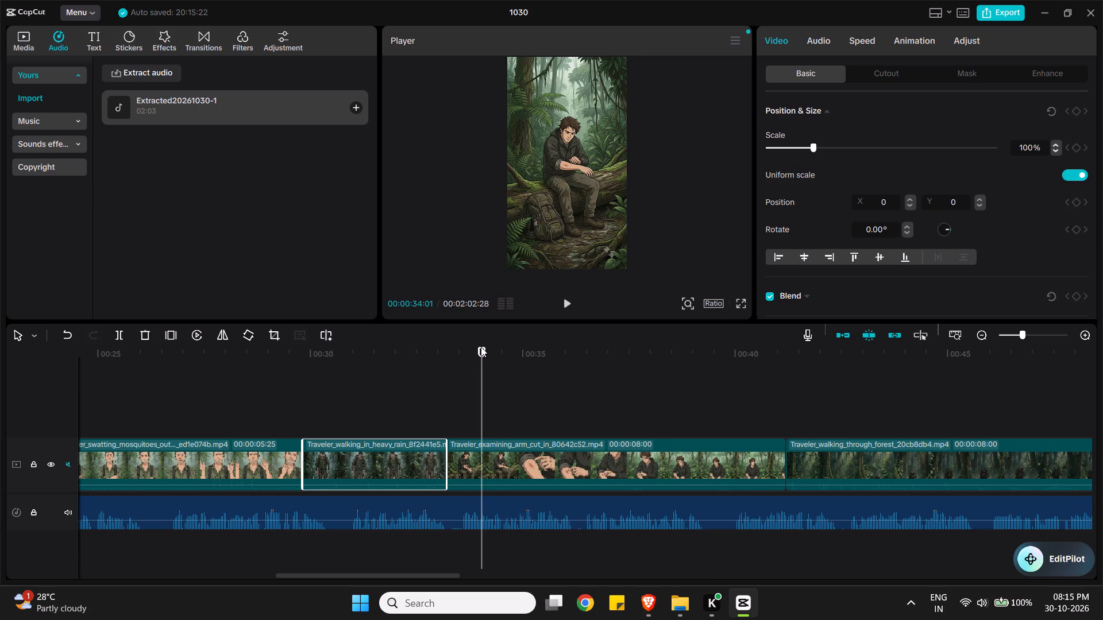
# Play the sequence from the beginning to check the clip timing against the narration, pausing at 00:00:33:18.
pyautogui.moveTo(481, 347); pyautogui.dragTo(0, 276)
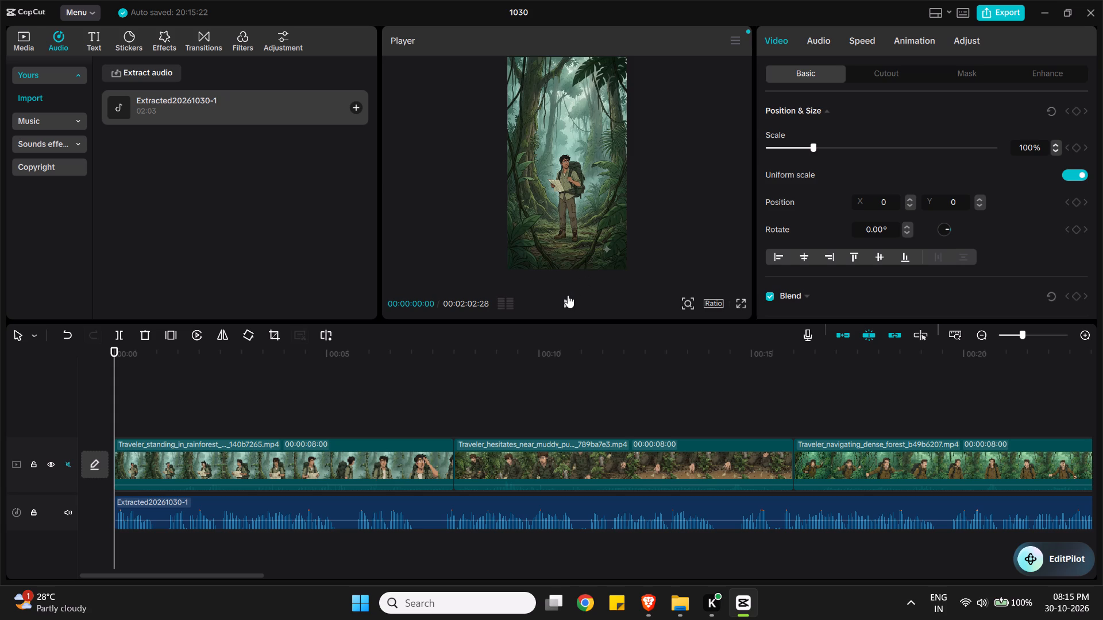
pyautogui.click(568, 295)
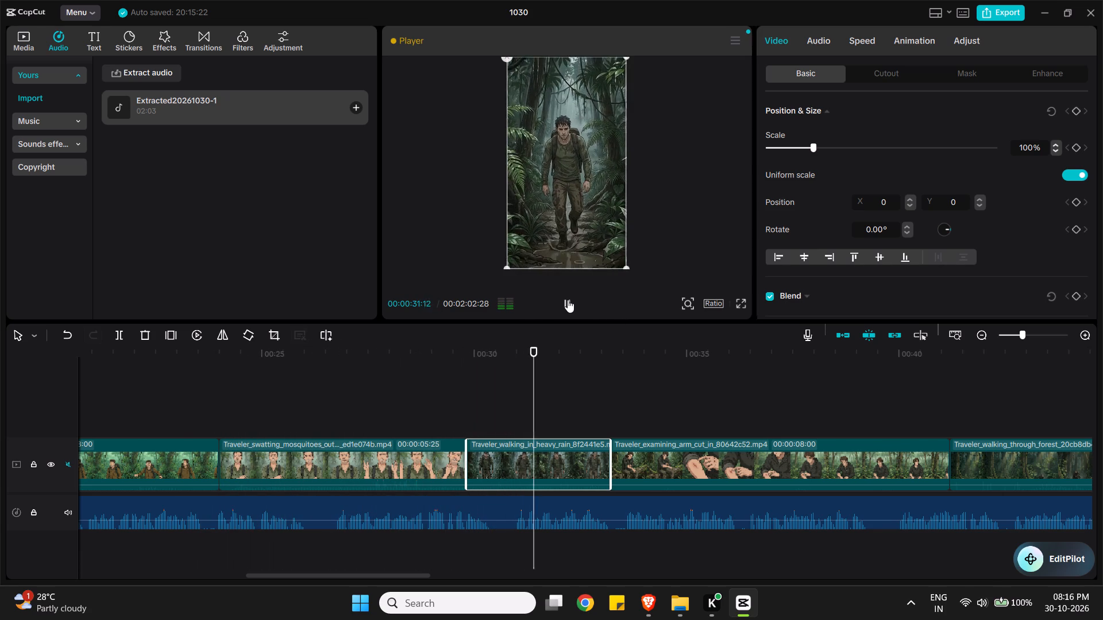
pyautogui.click(568, 300)
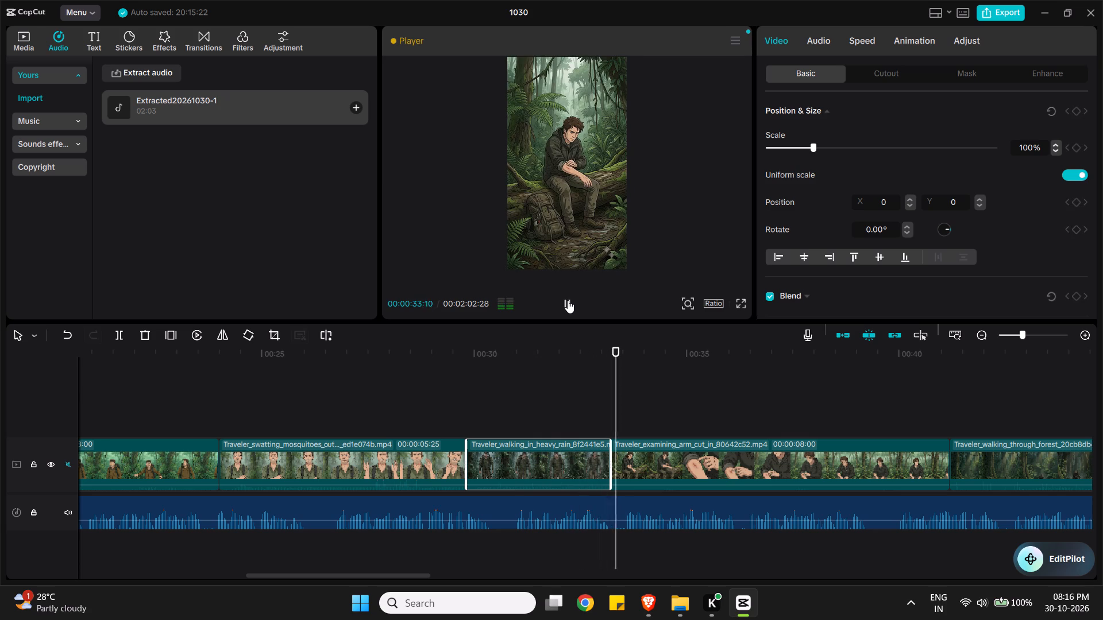
# Extend the end of the Traveler_swatting_mosquitoes clip to a duration of 00:00:06:10.
pyautogui.click(435, 452)
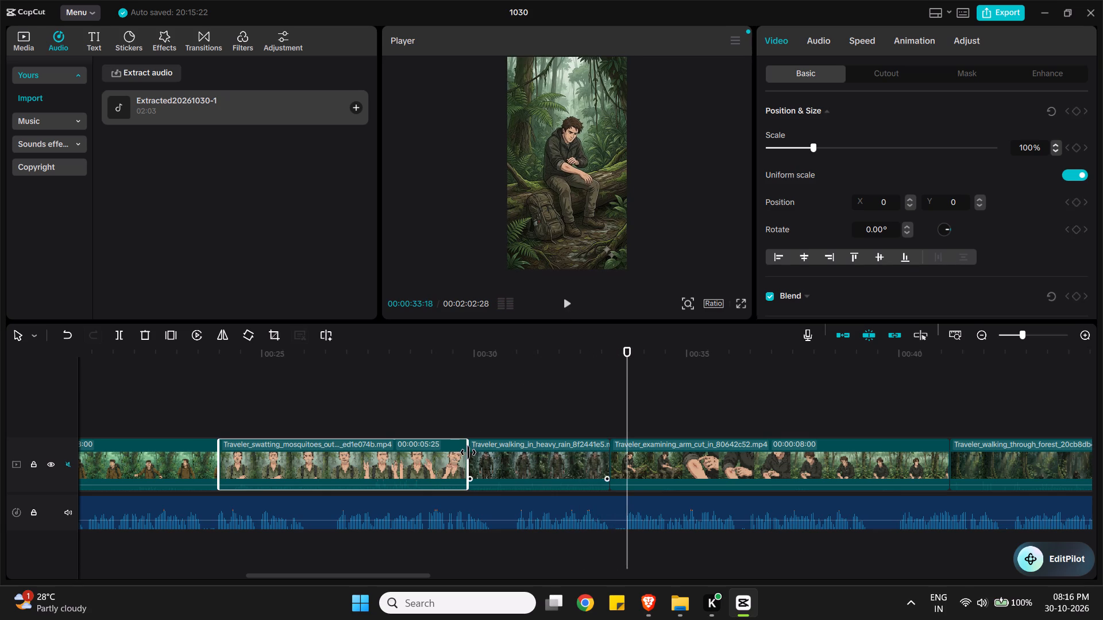
pyautogui.moveTo(468, 452); pyautogui.dragTo(485, 449)
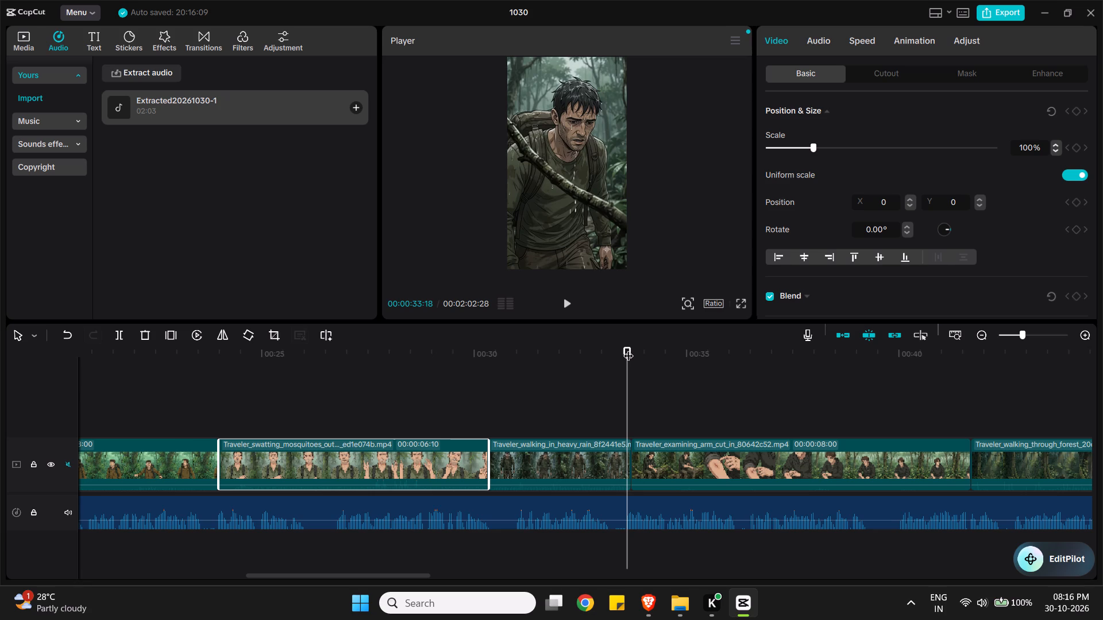
# Return the playhead to 00:00:00:00 and play the sequence to check the clip timing against the narration.
pyautogui.moveTo(628, 348); pyautogui.dragTo(259, 352)
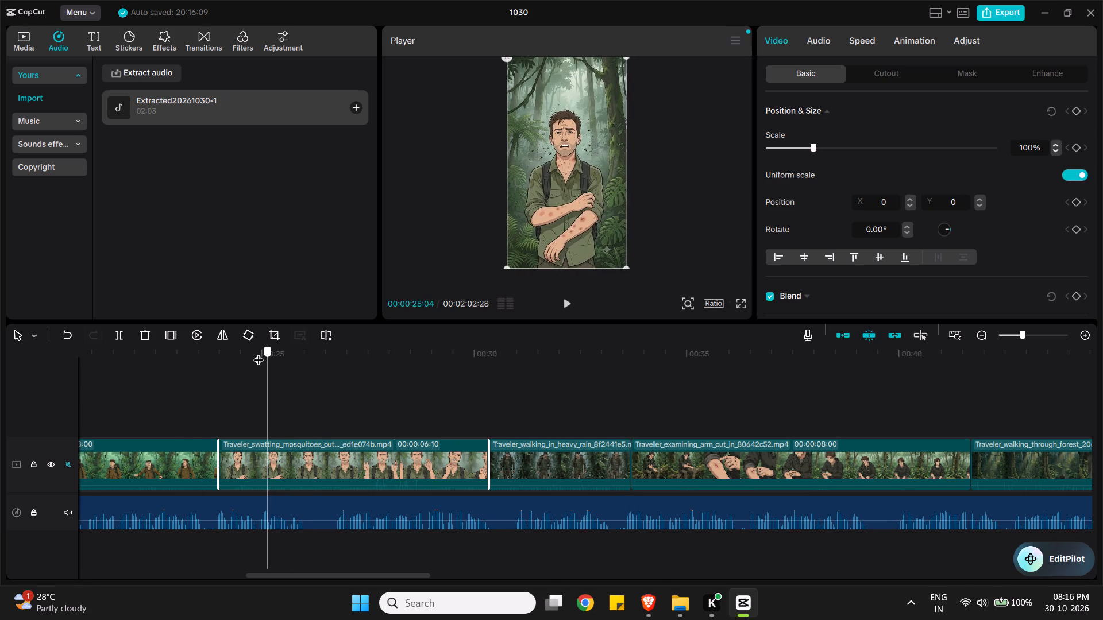
pyautogui.moveTo(259, 352); pyautogui.dragTo(45, 371)
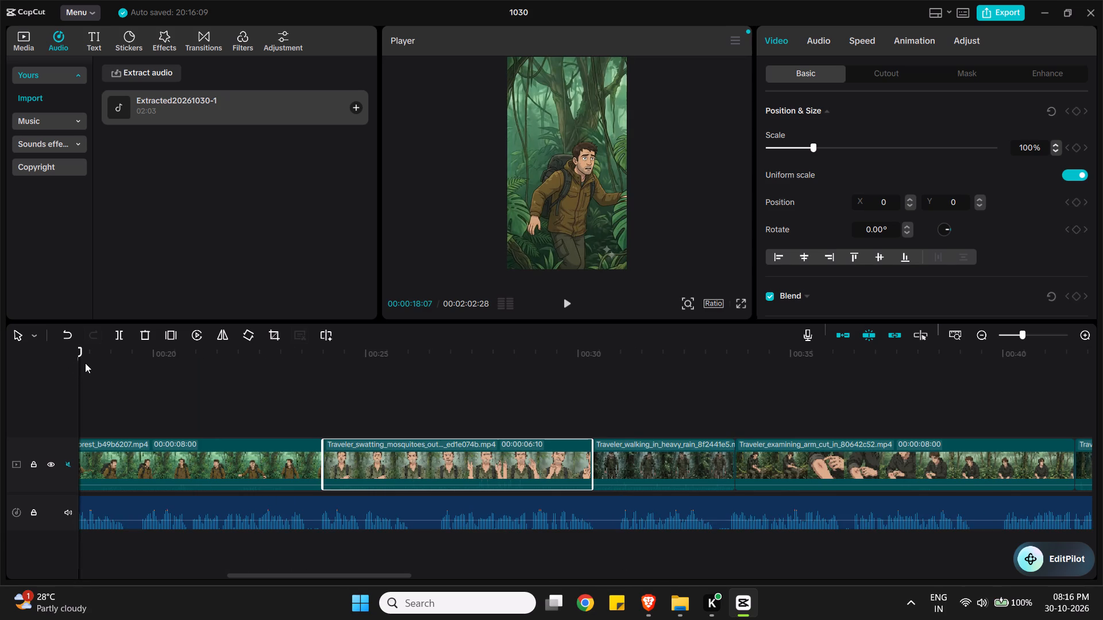
pyautogui.moveTo(80, 347); pyautogui.dragTo(0, 335)
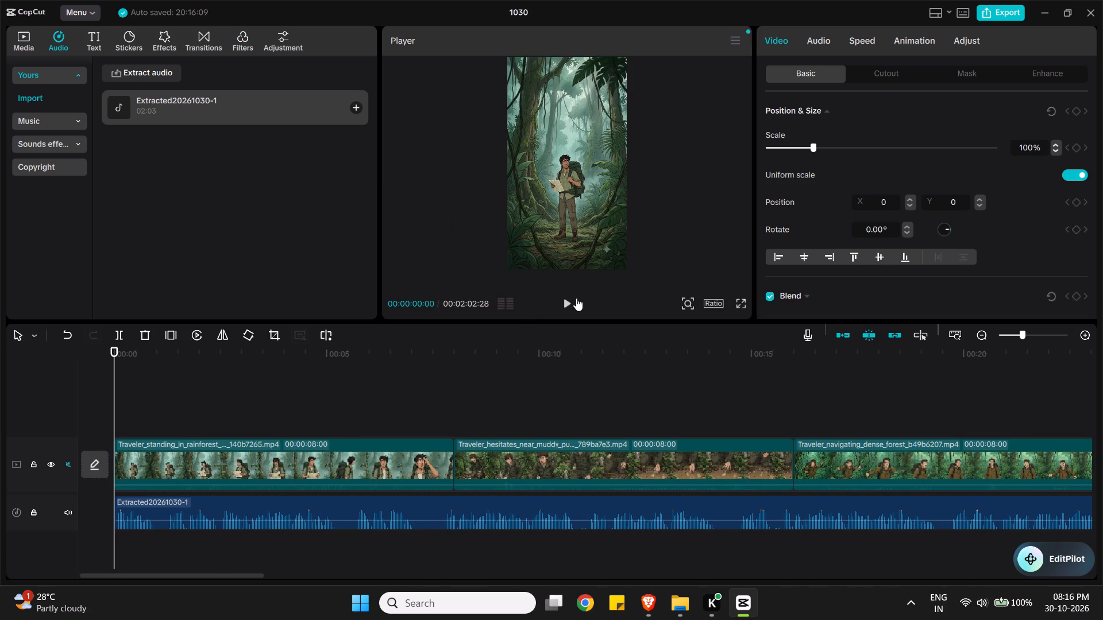
pyautogui.click(573, 300)
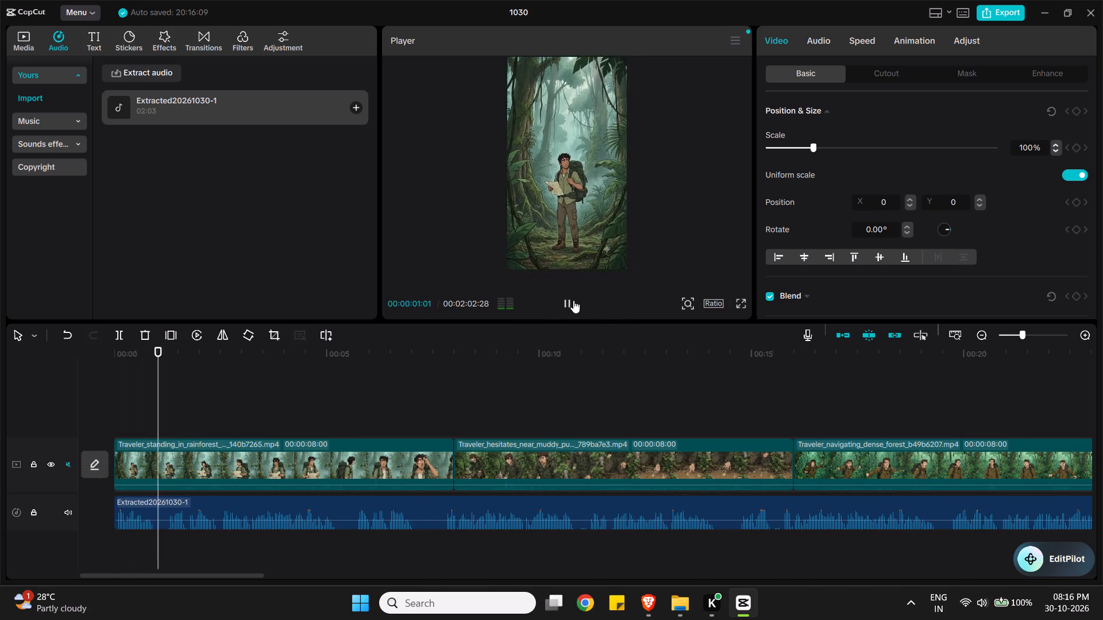
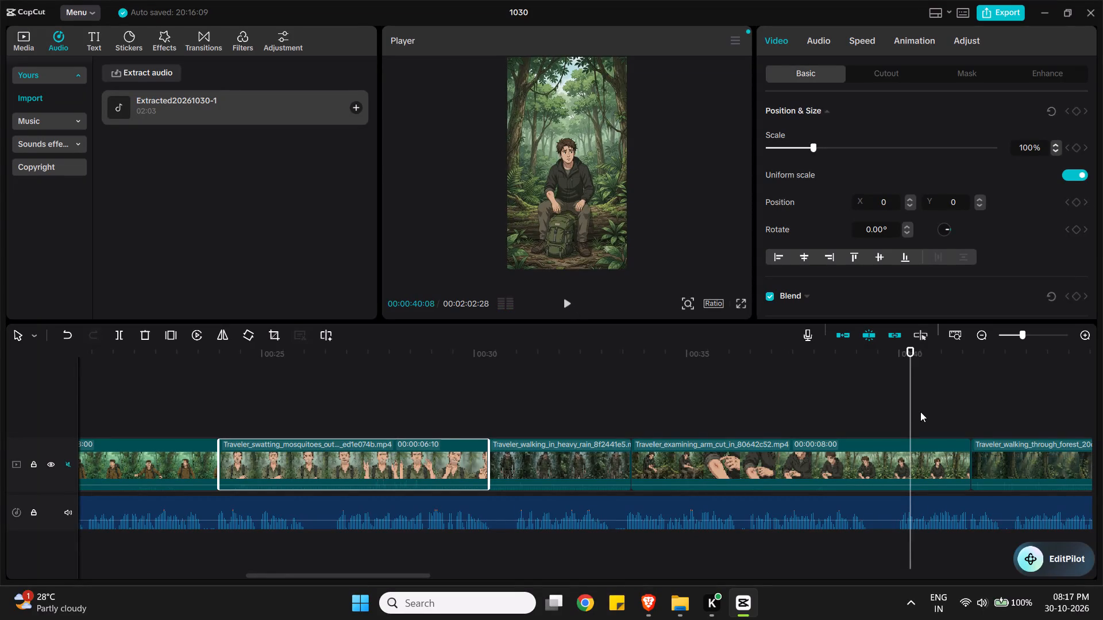
# Trim the end of the Traveler_examining_arm_cut clip to a duration of 00:00:06:11.
pyautogui.moveTo(970, 463); pyautogui.dragTo(901, 473)
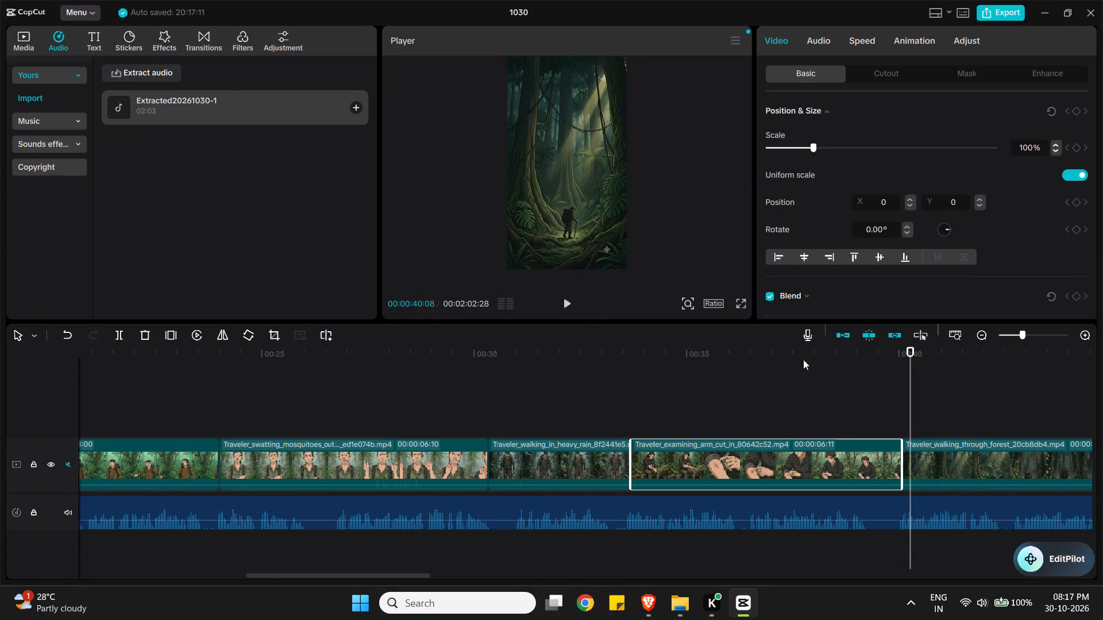
# Play the sequence from about the 00:35 mark to check the following clips against the narration.
pyautogui.moveTo(912, 351); pyautogui.dragTo(696, 361)
pyautogui.click(565, 300)
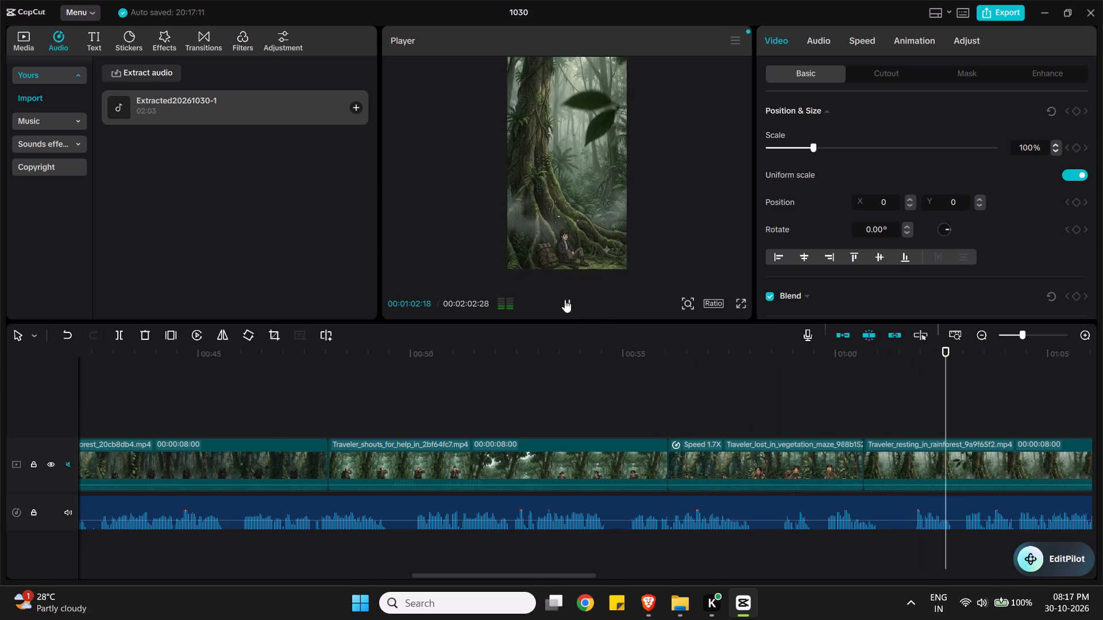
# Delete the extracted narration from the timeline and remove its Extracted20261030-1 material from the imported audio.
pyautogui.click(621, 499)
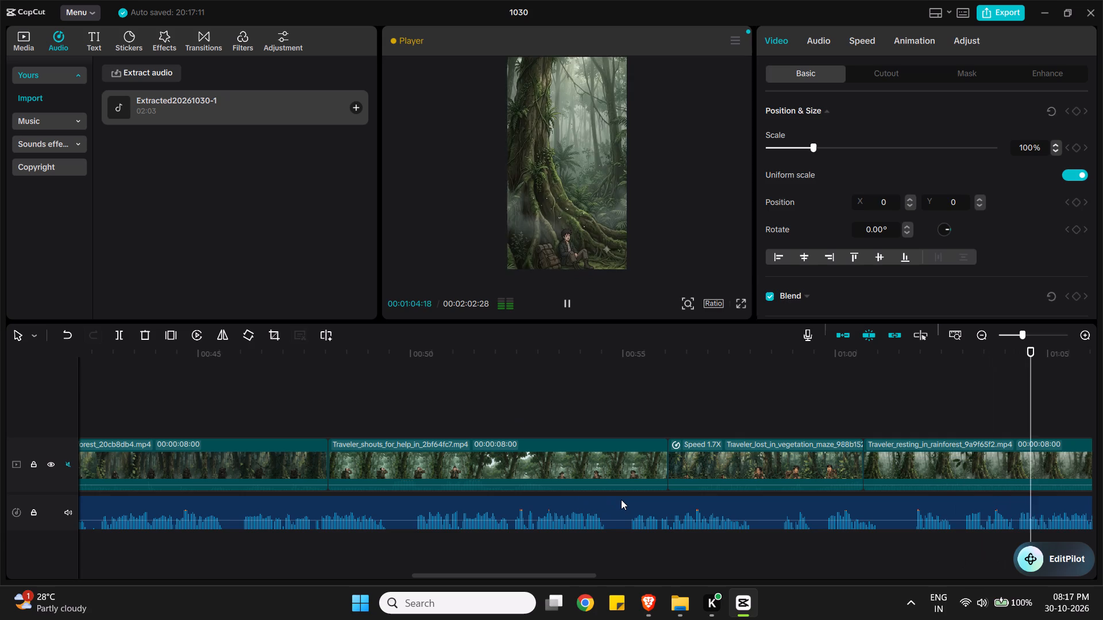
pyautogui.press('Delete')
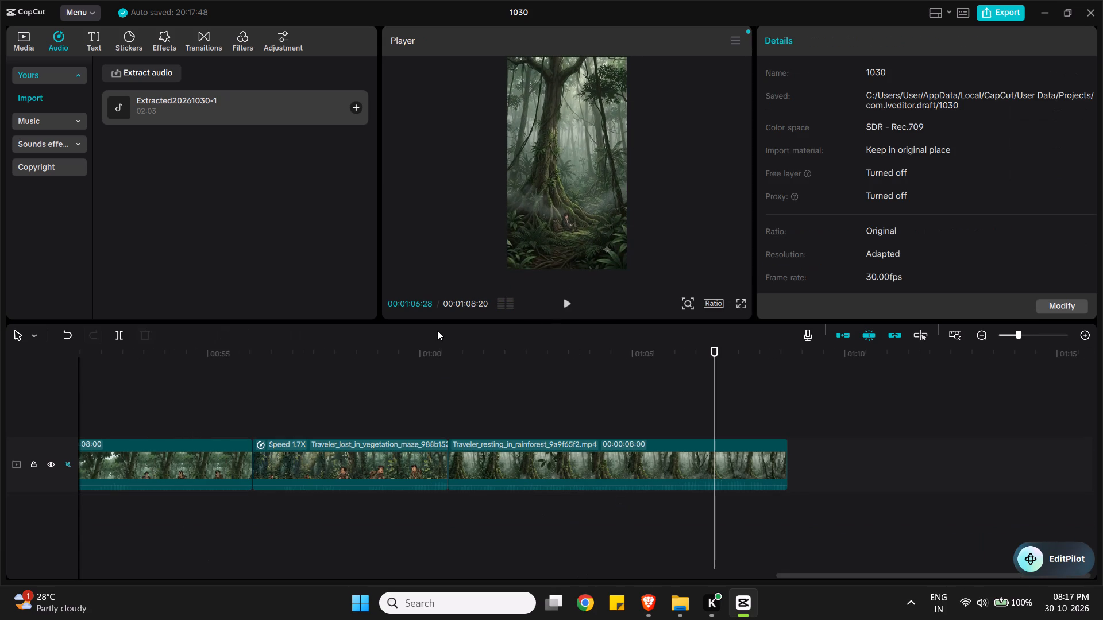
pyautogui.rightClick(326, 111)
pyautogui.click(336, 117)
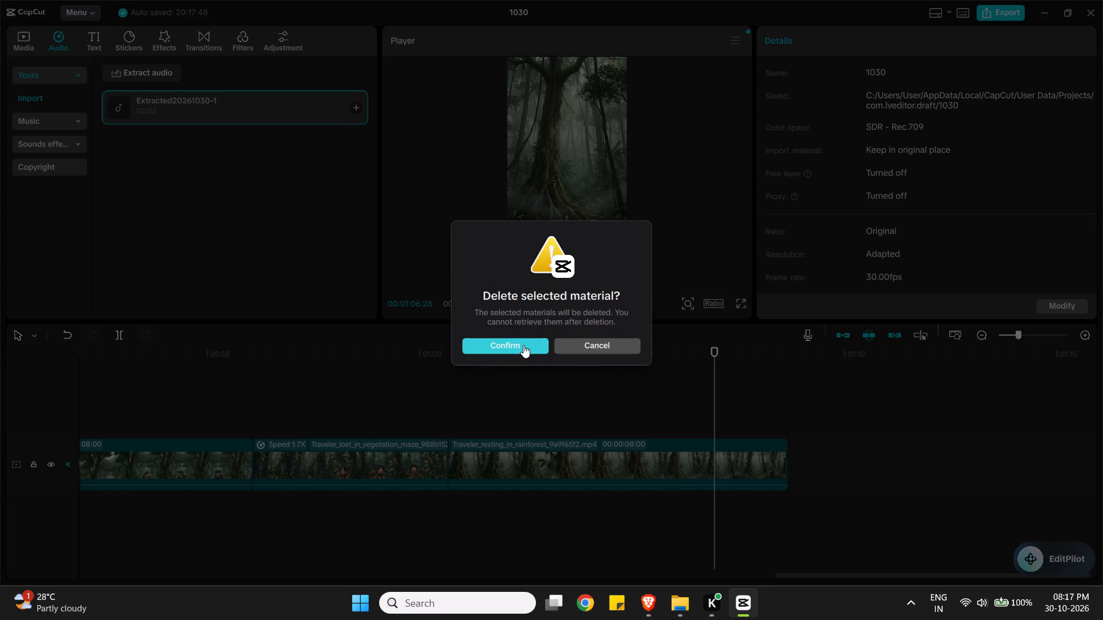
pyautogui.click(523, 345)
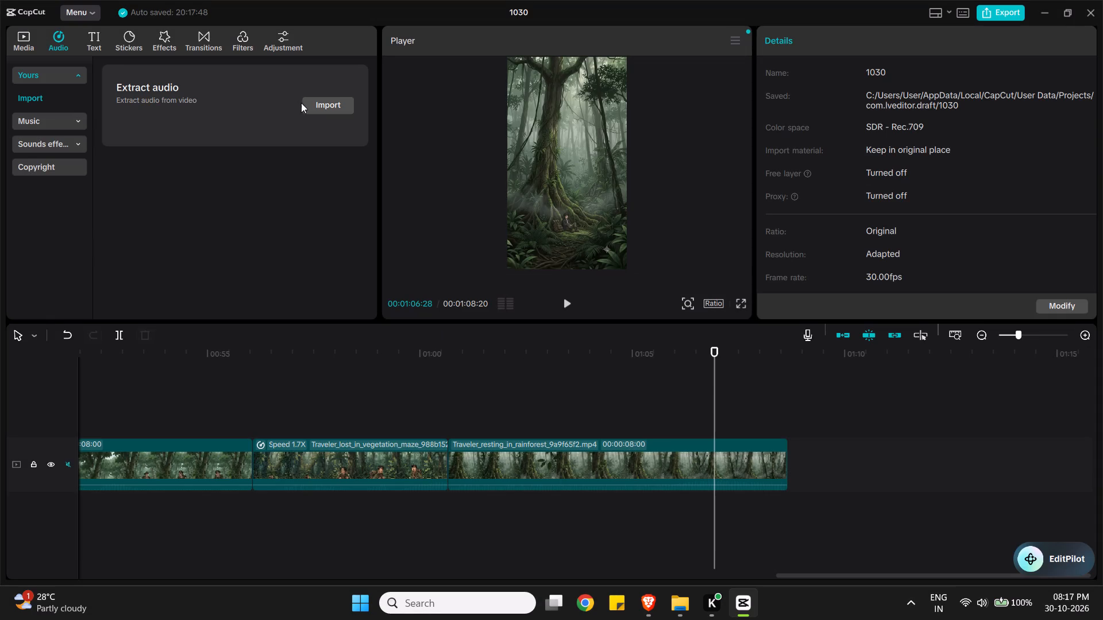
# Import a replacement narration by extracting the audio from amazon.mp3 in the Video_Editing folder.
pyautogui.click(304, 103)
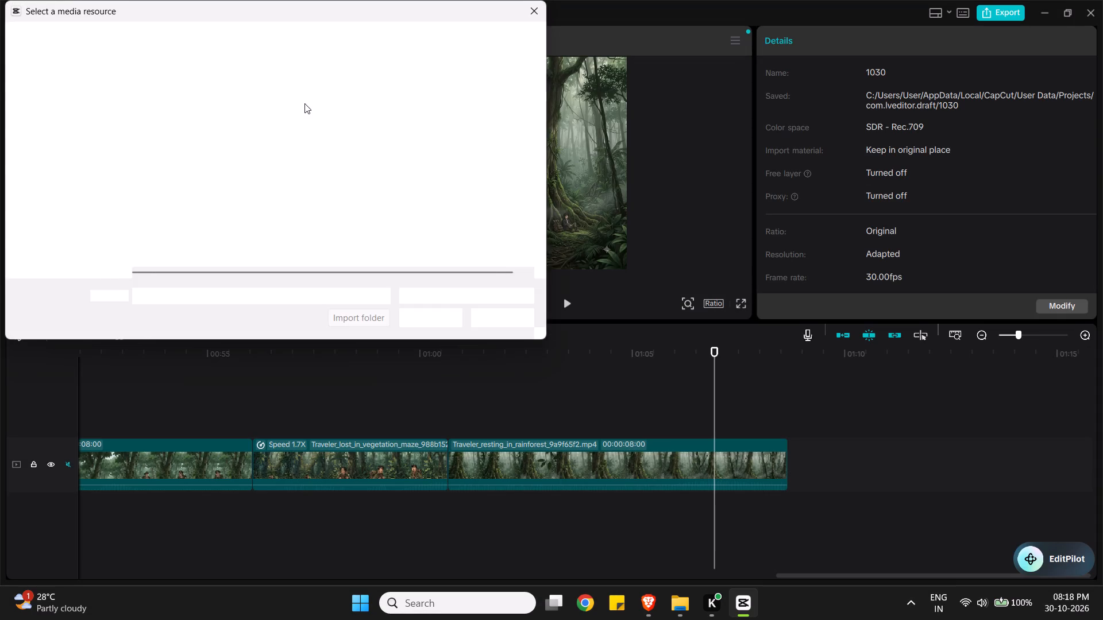
pyautogui.click(200, 154)
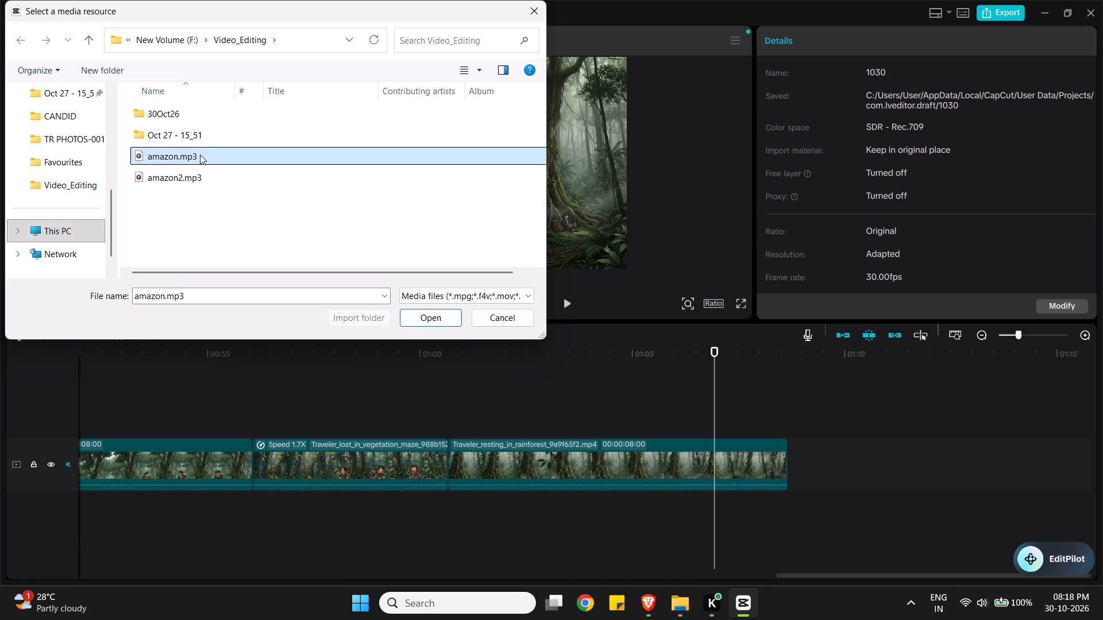
pyautogui.click(435, 316)
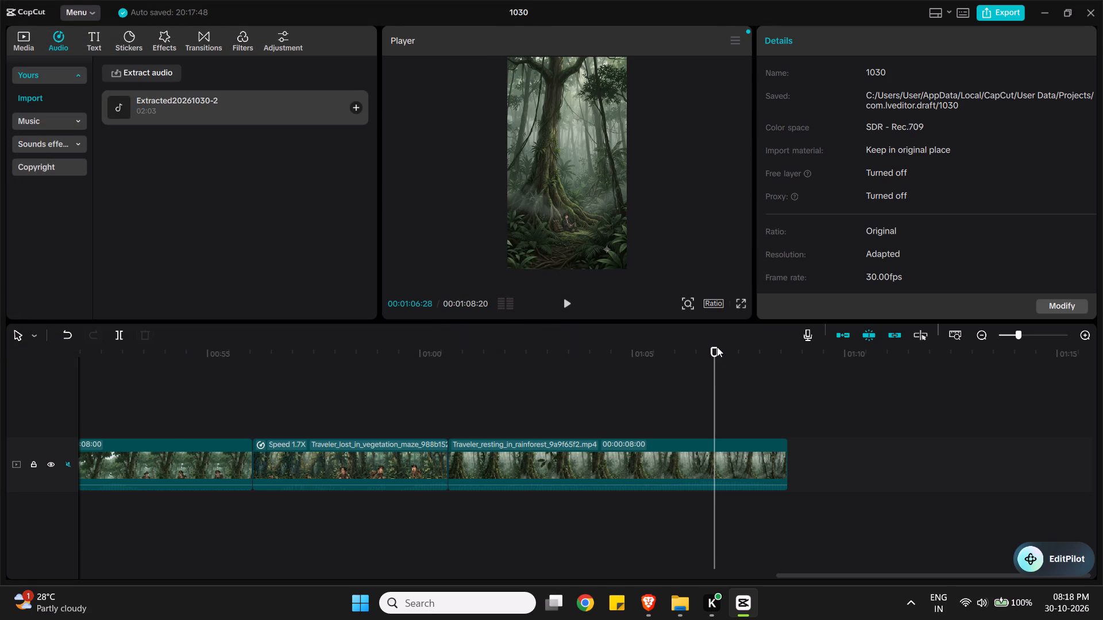
# Add the newly extracted narration to the timeline beneath the clips, starting at 00:00:00:00.
pyautogui.moveTo(717, 348); pyautogui.dragTo(113, 388)
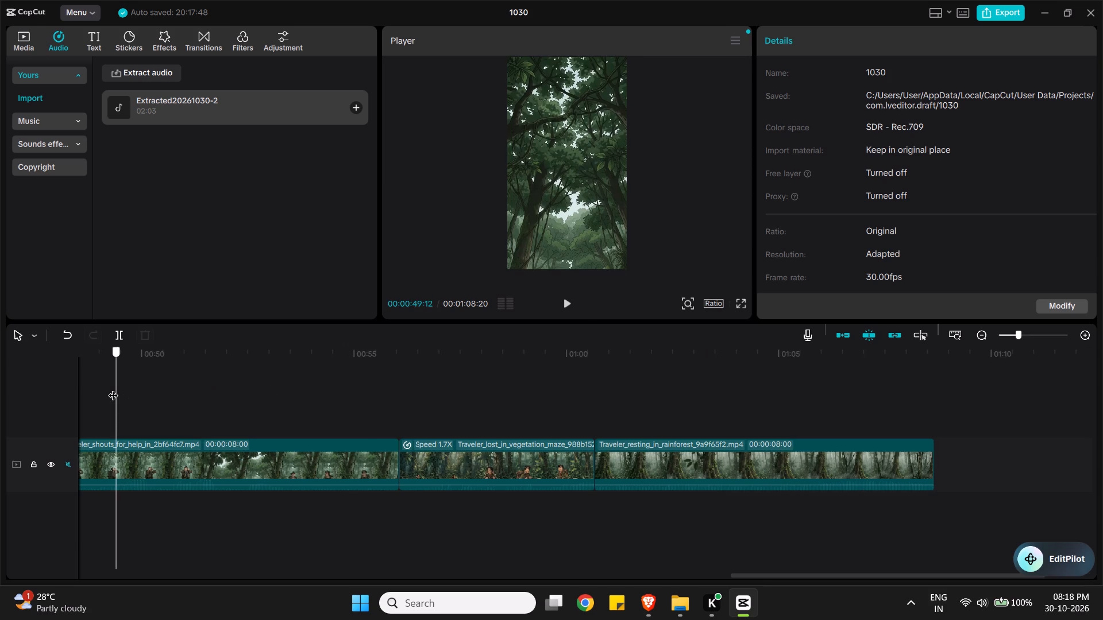
pyautogui.moveTo(113, 388); pyautogui.dragTo(50, 375)
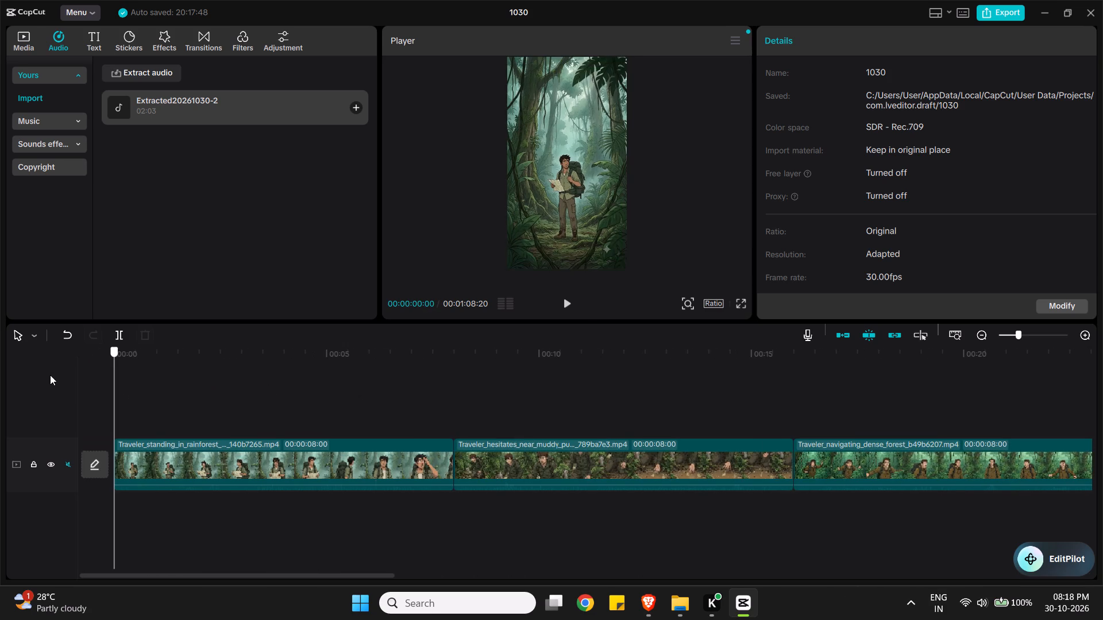
pyautogui.moveTo(50, 375); pyautogui.dragTo(45, 374)
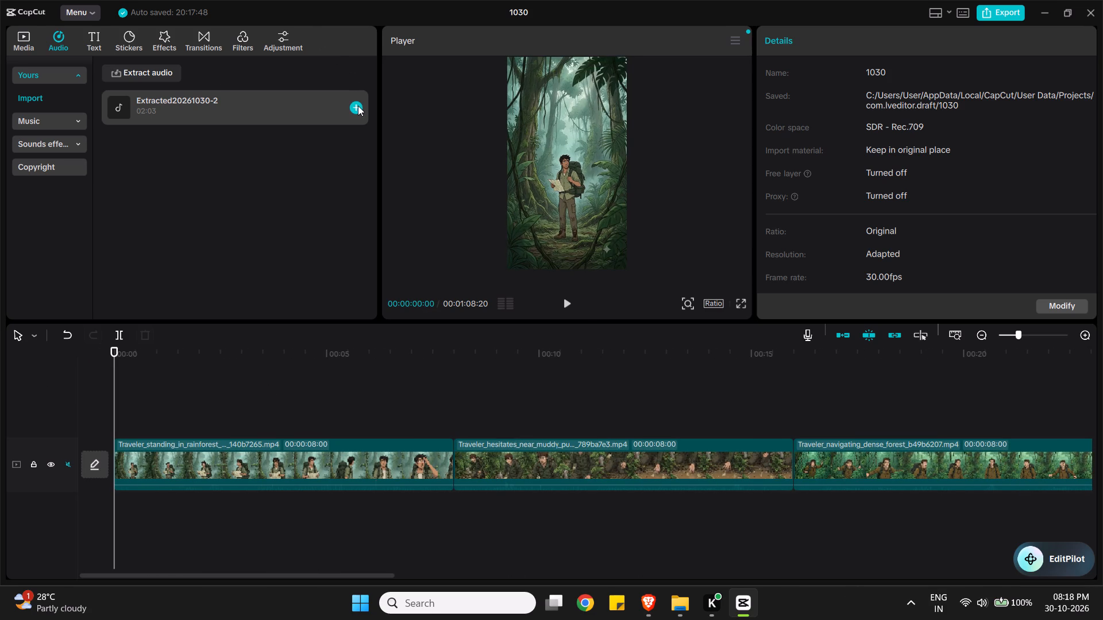
pyautogui.click(358, 106)
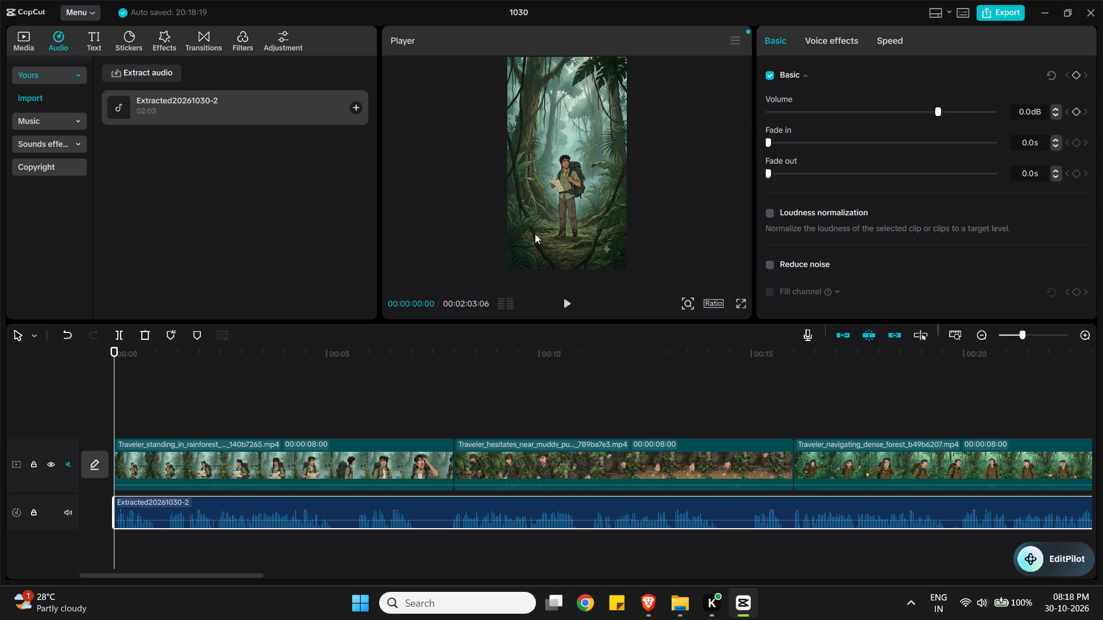
# Play the sequence from the beginning to check the clips against the replacement narration.
pyautogui.click(567, 299)
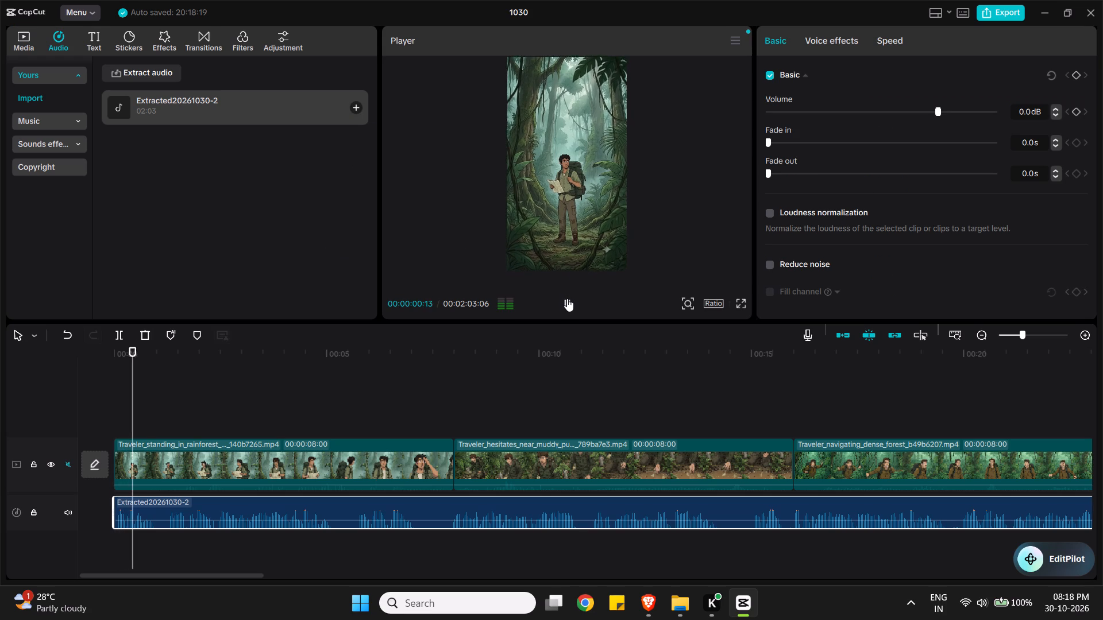
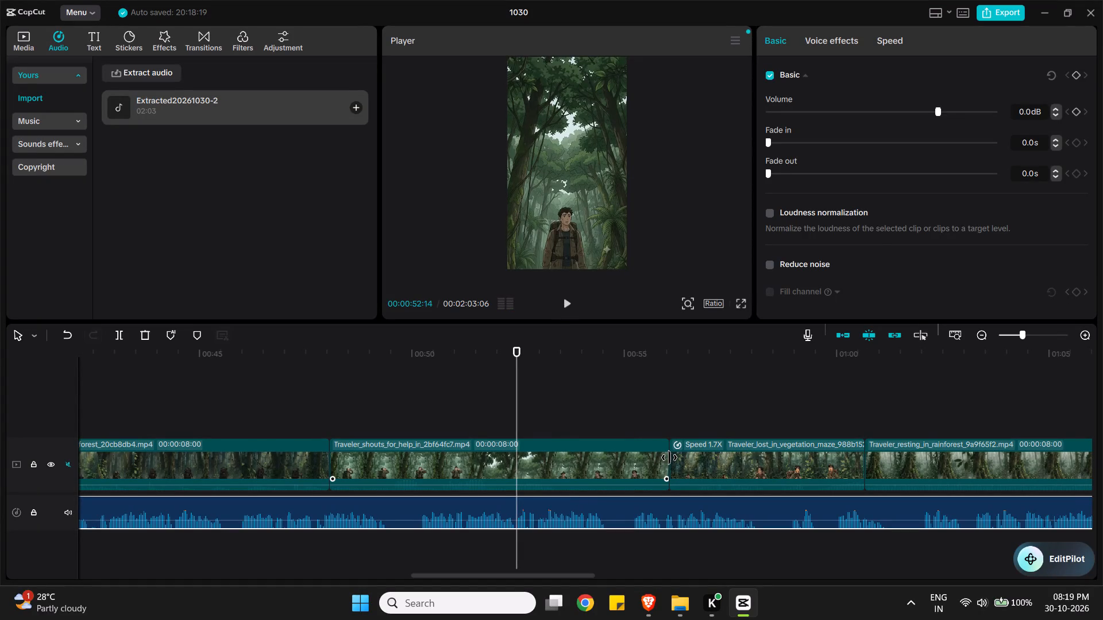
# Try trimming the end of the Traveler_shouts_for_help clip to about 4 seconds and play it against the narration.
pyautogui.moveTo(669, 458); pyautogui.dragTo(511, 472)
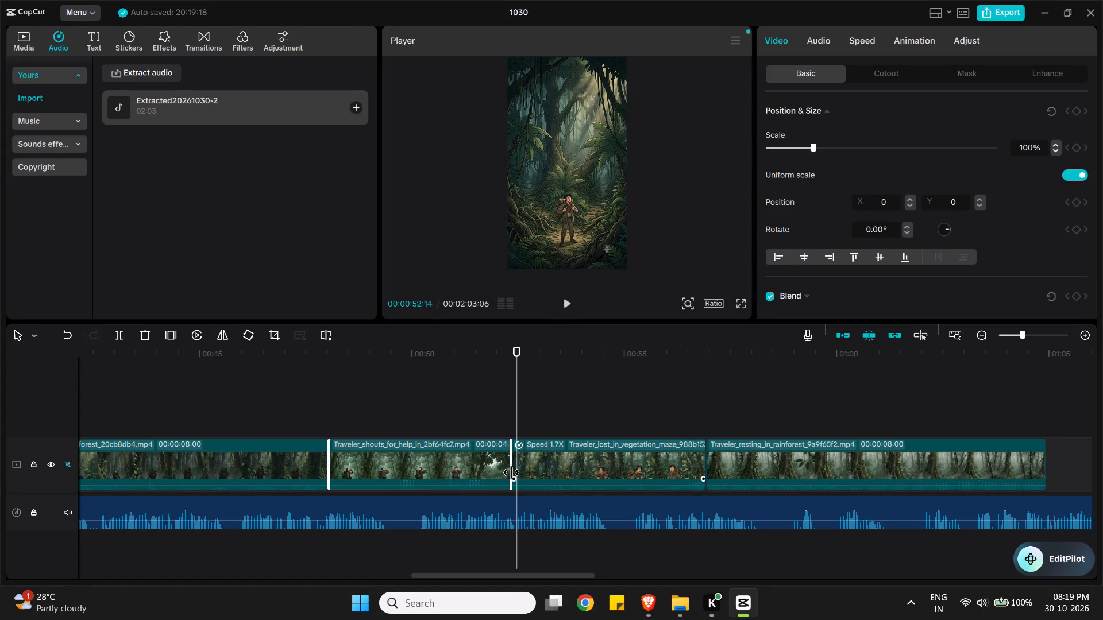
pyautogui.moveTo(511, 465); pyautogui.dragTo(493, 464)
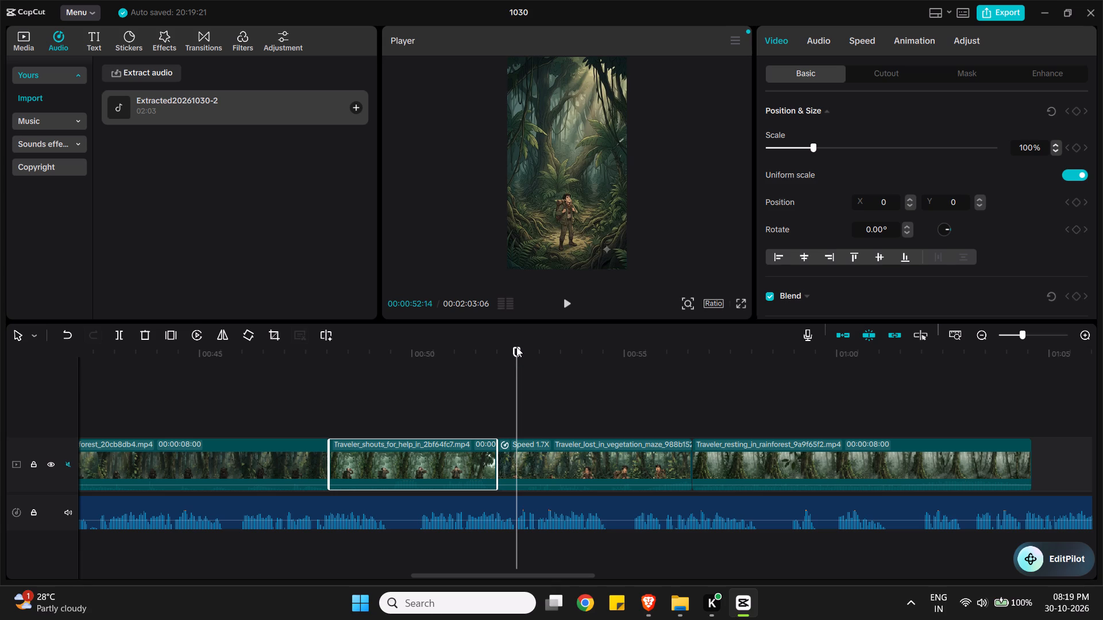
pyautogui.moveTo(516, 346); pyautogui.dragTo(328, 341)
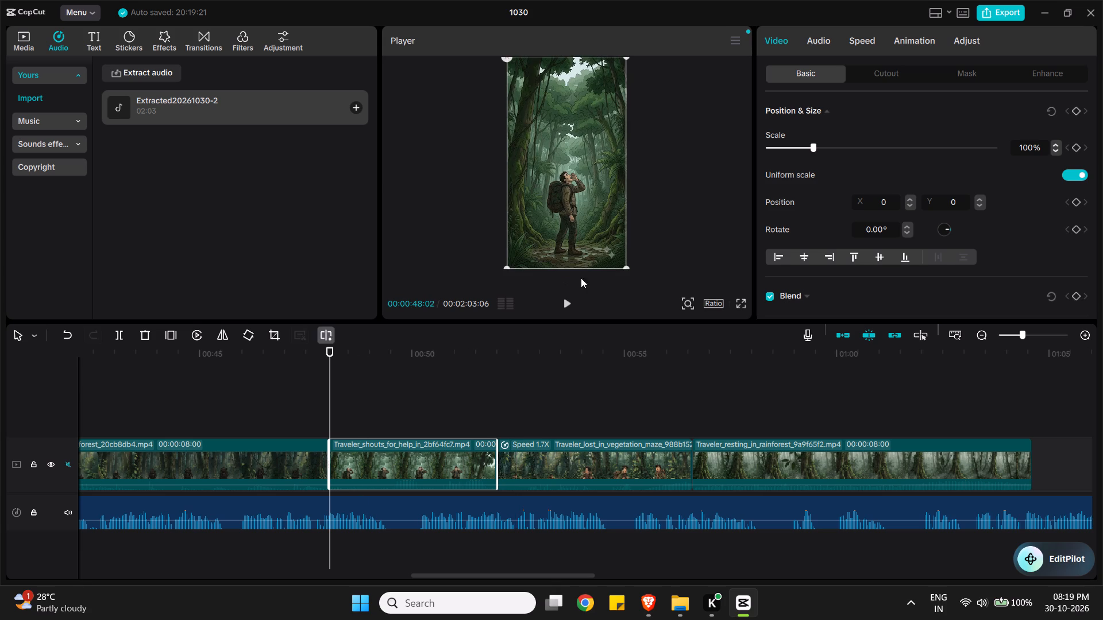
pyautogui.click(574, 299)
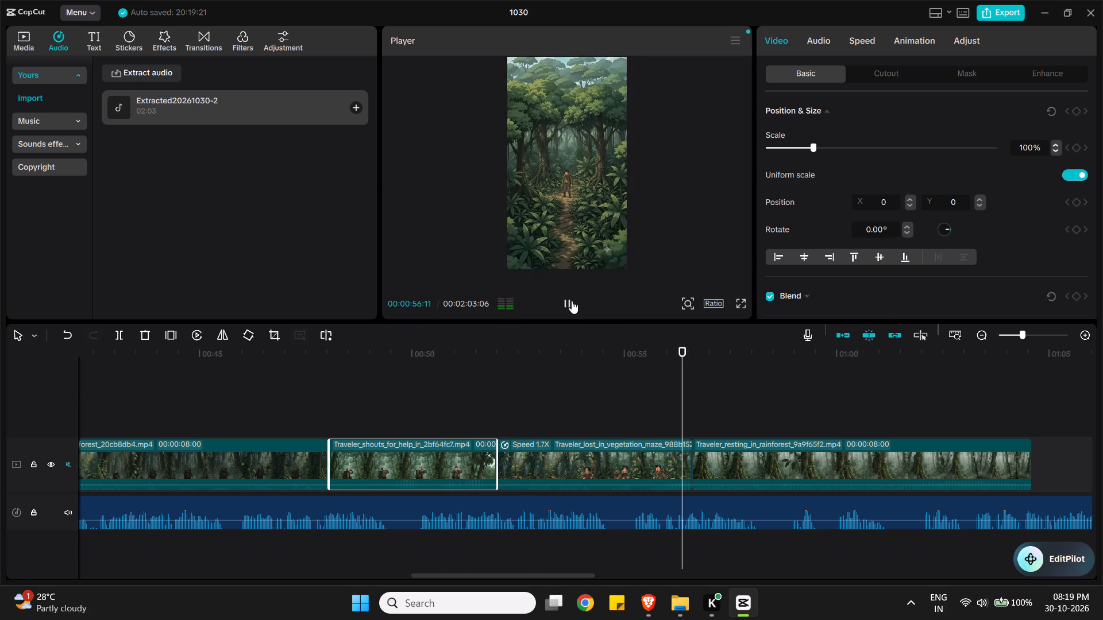
# Extend the end of the Traveler_shouts_for_help clip to a duration of 00:00:06:14.
pyautogui.click(458, 478)
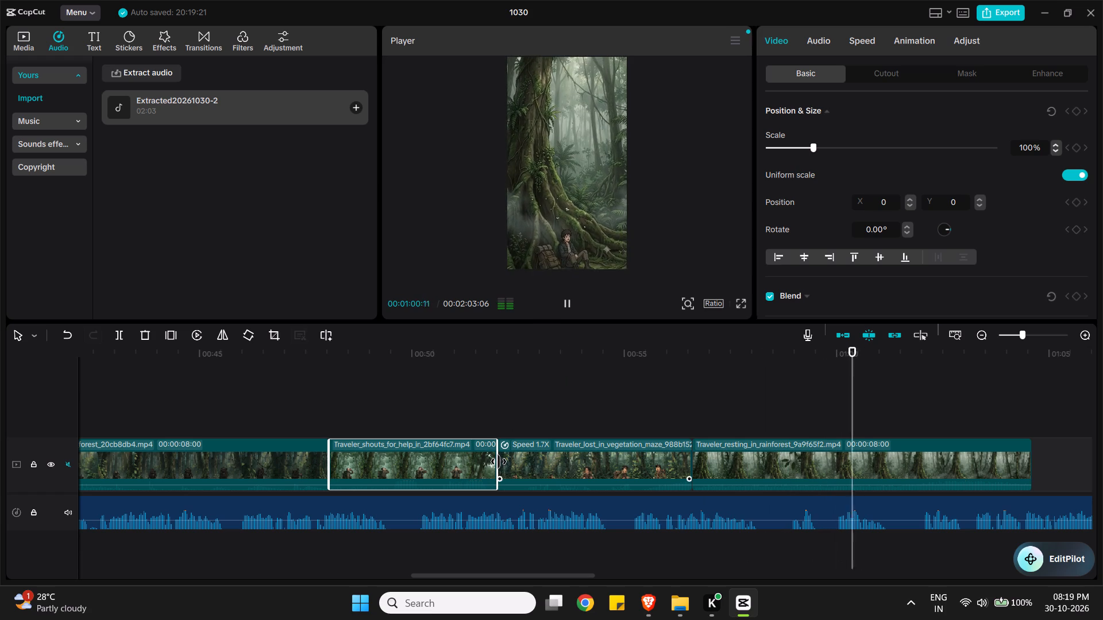
pyautogui.moveTo(499, 462); pyautogui.dragTo(602, 450)
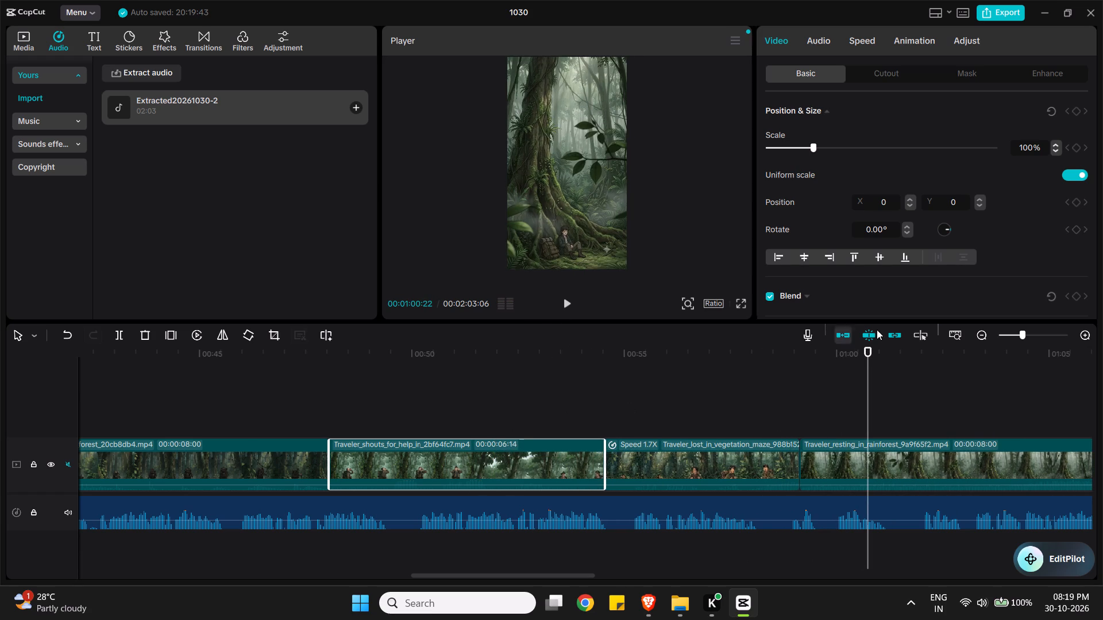
# Return to the start of the sequence and play the opening clips to check them against the narration.
pyautogui.moveTo(867, 350); pyautogui.dragTo(267, 412)
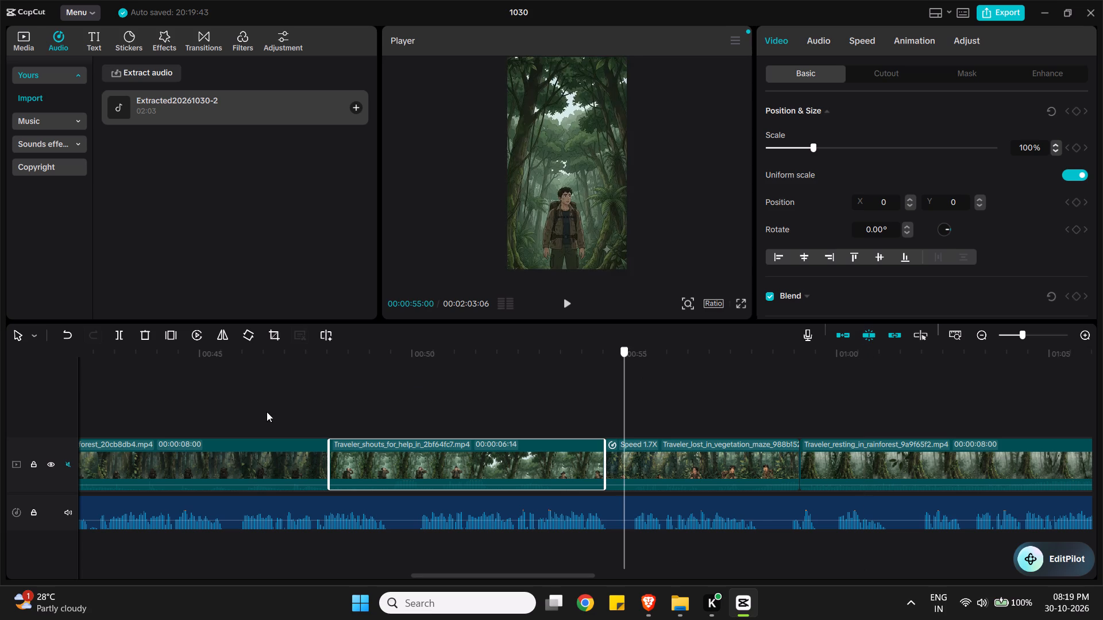
pyautogui.moveTo(267, 412); pyautogui.dragTo(0, 416)
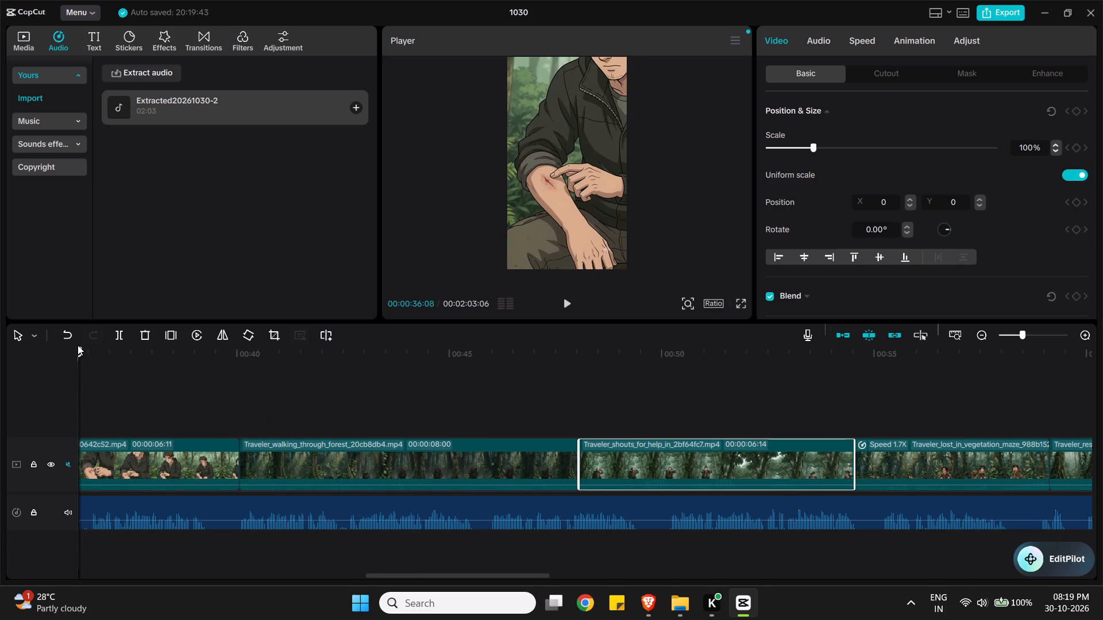
pyautogui.moveTo(78, 345); pyautogui.dragTo(0, 343)
pyautogui.press('Left')
pyautogui.press('Left')
pyautogui.press('Left')
pyautogui.press('Left')
pyautogui.press('Left')
pyautogui.press('Left')
pyautogui.press('Left')
pyautogui.press('Left')
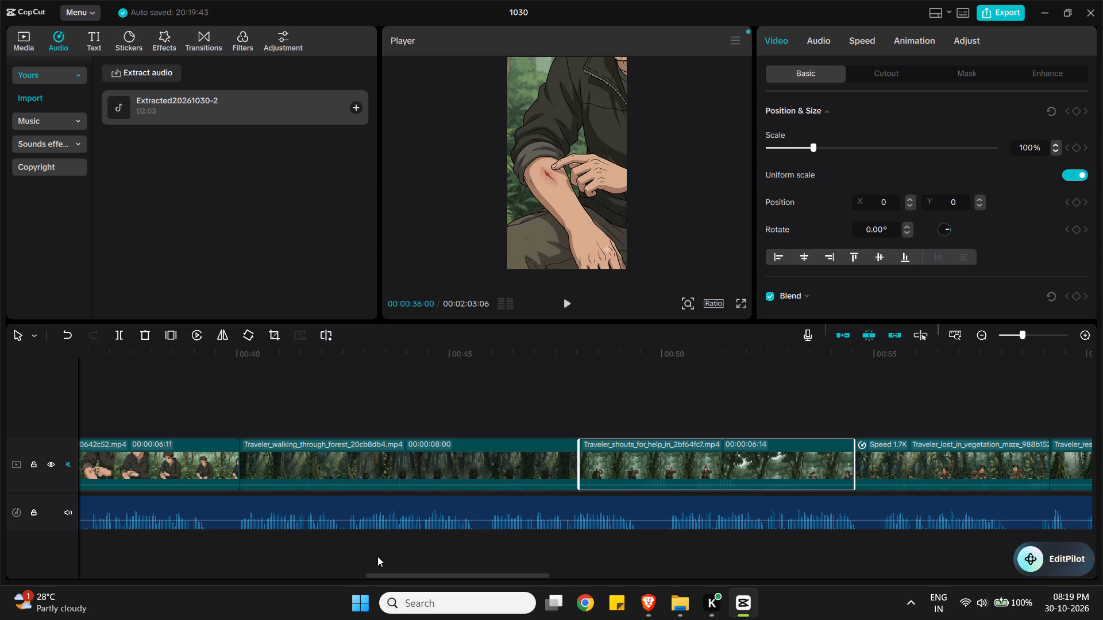
pyautogui.moveTo(382, 573); pyautogui.dragTo(63, 576)
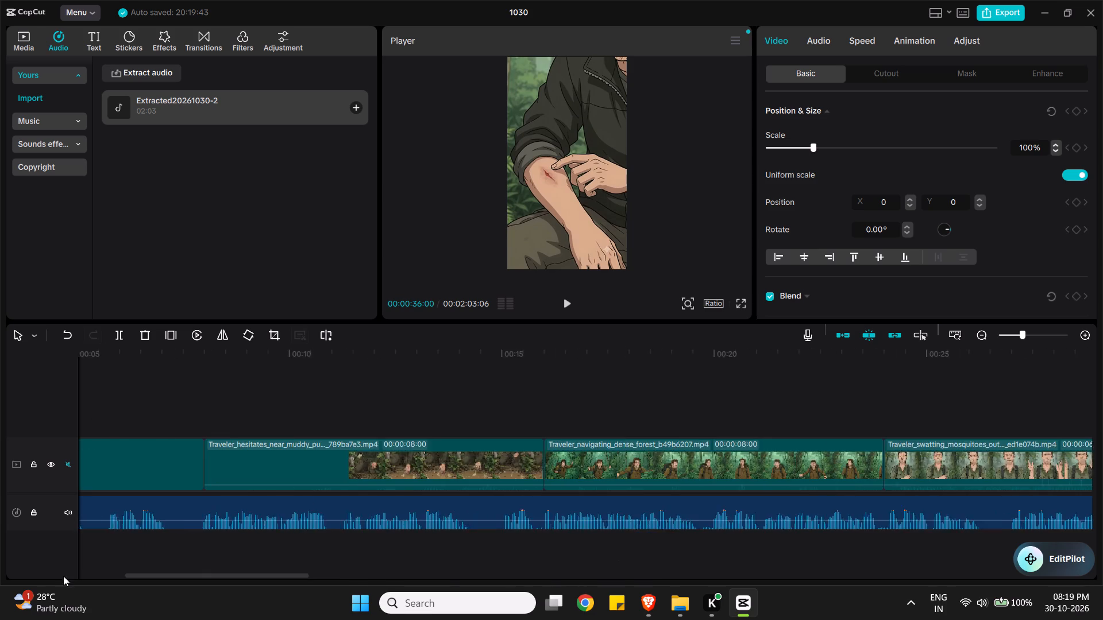
pyautogui.moveTo(63, 576); pyautogui.dragTo(52, 576)
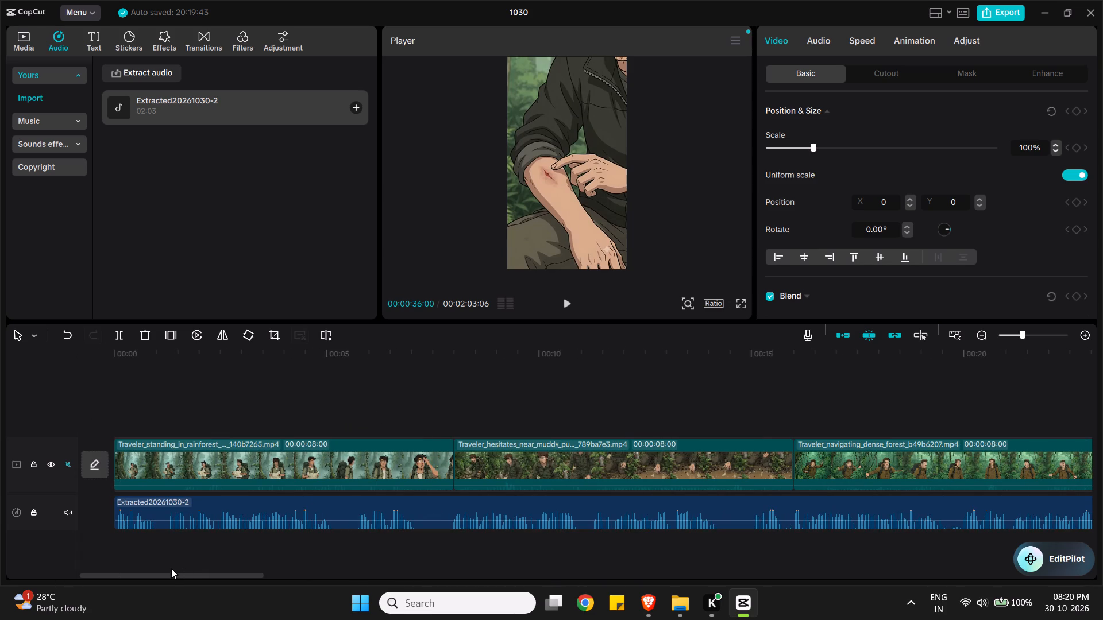
pyautogui.moveTo(166, 575); pyautogui.dragTo(183, 575)
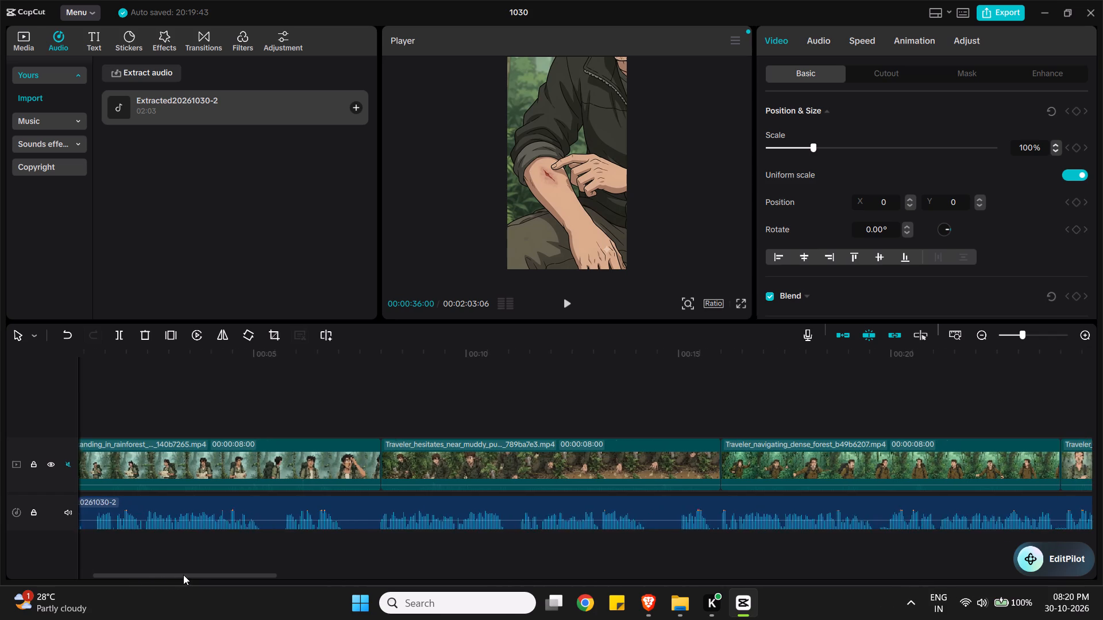
pyautogui.moveTo(183, 575); pyautogui.dragTo(210, 570)
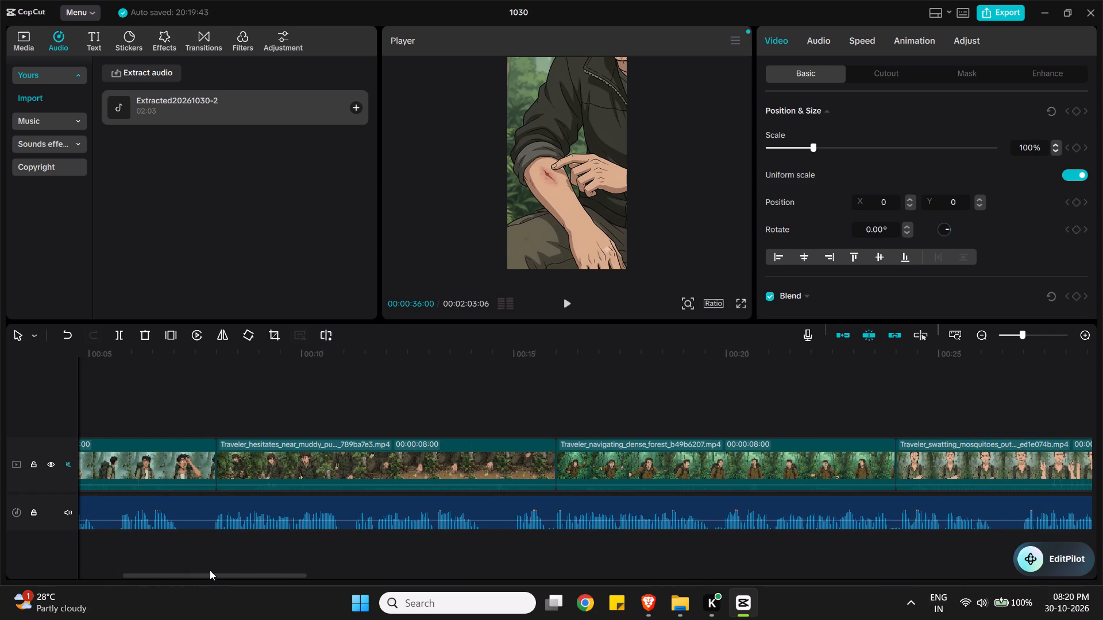
pyautogui.moveTo(210, 570); pyautogui.dragTo(314, 568)
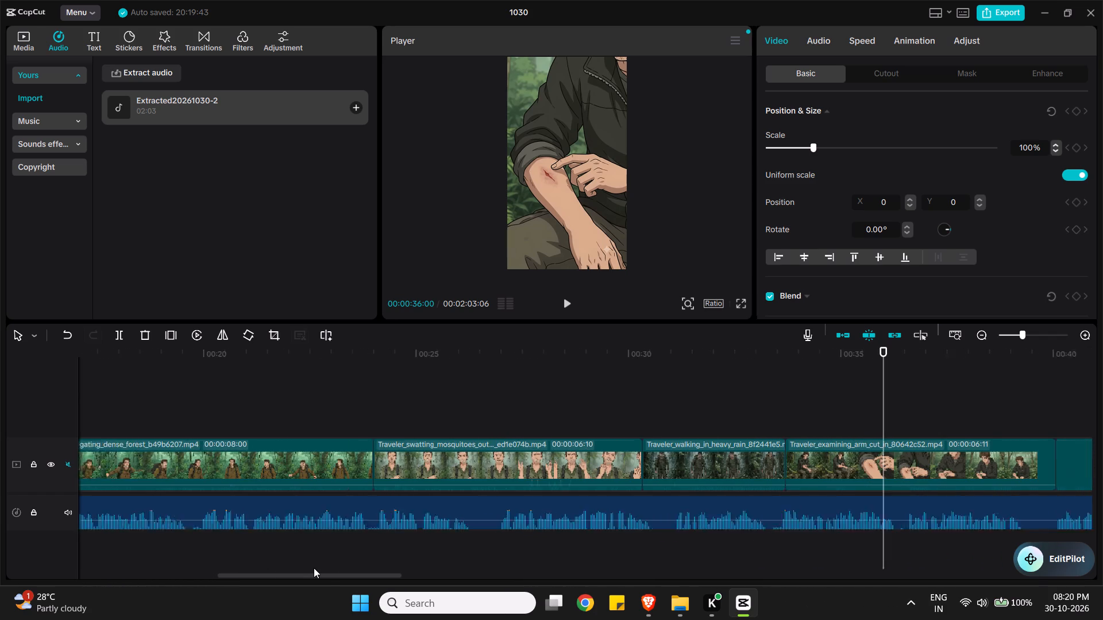
pyautogui.moveTo(314, 568); pyautogui.dragTo(333, 569)
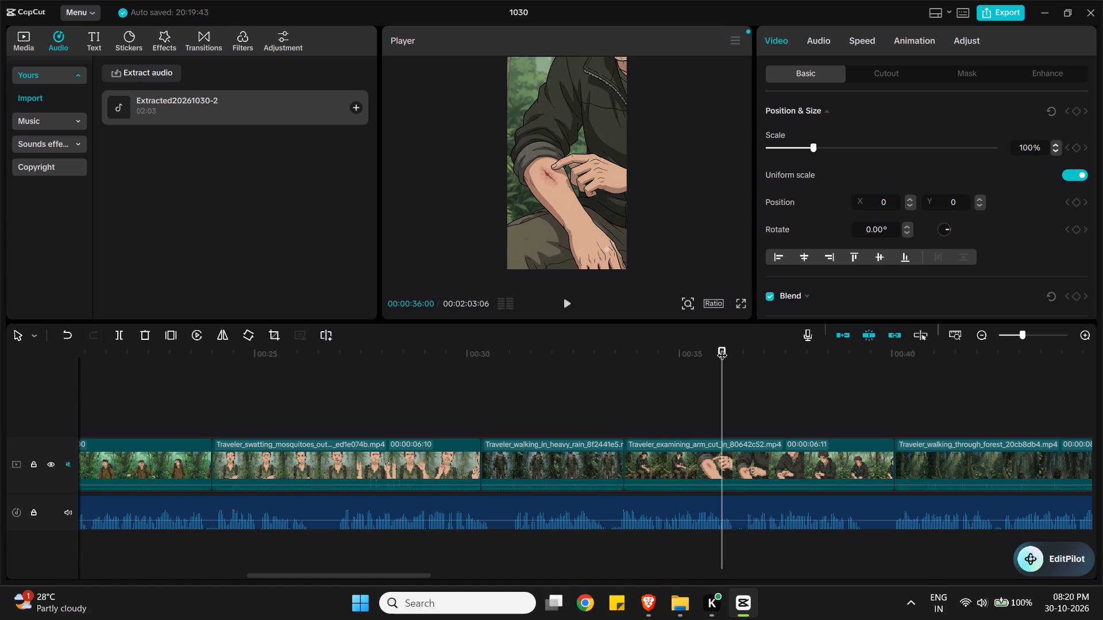
pyautogui.moveTo(722, 346); pyautogui.dragTo(0, 375)
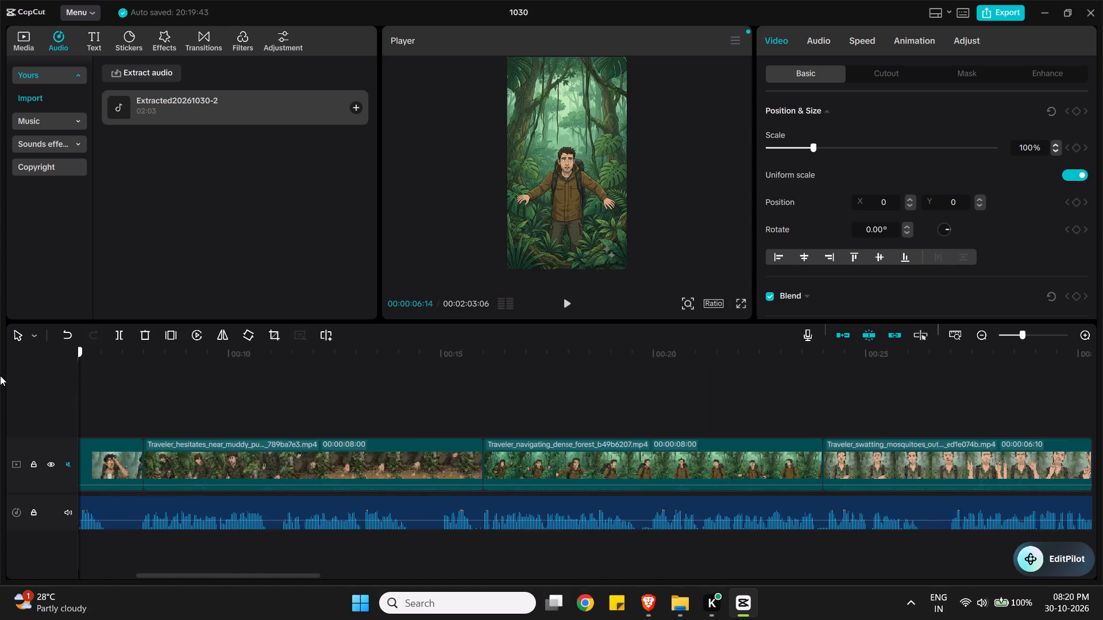
pyautogui.moveTo(0, 375); pyautogui.dragTo(0, 367)
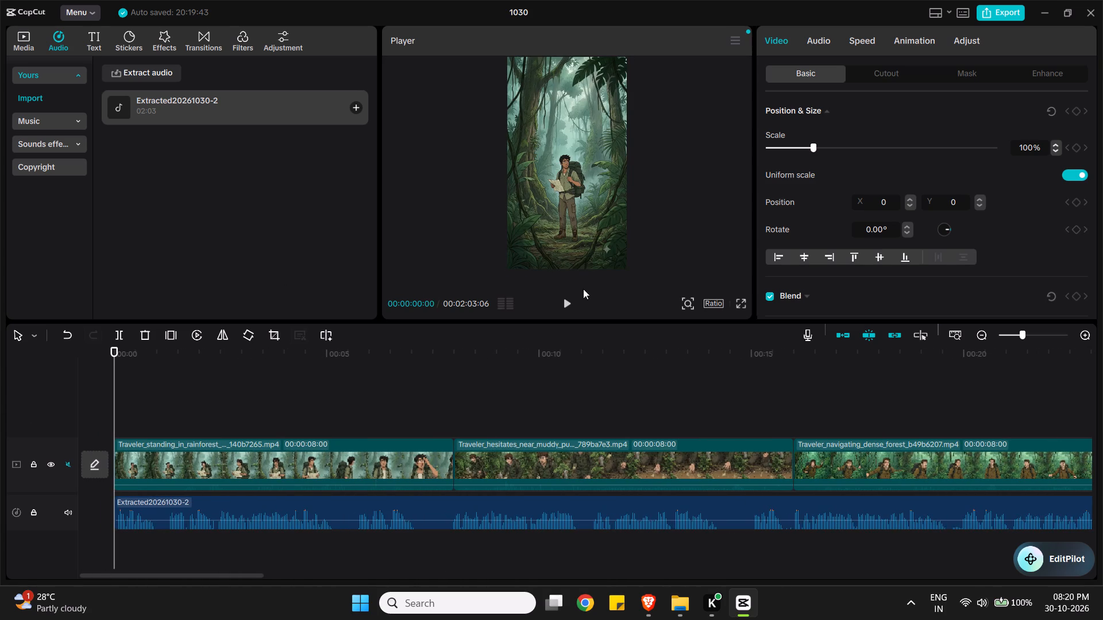
pyautogui.click(571, 303)
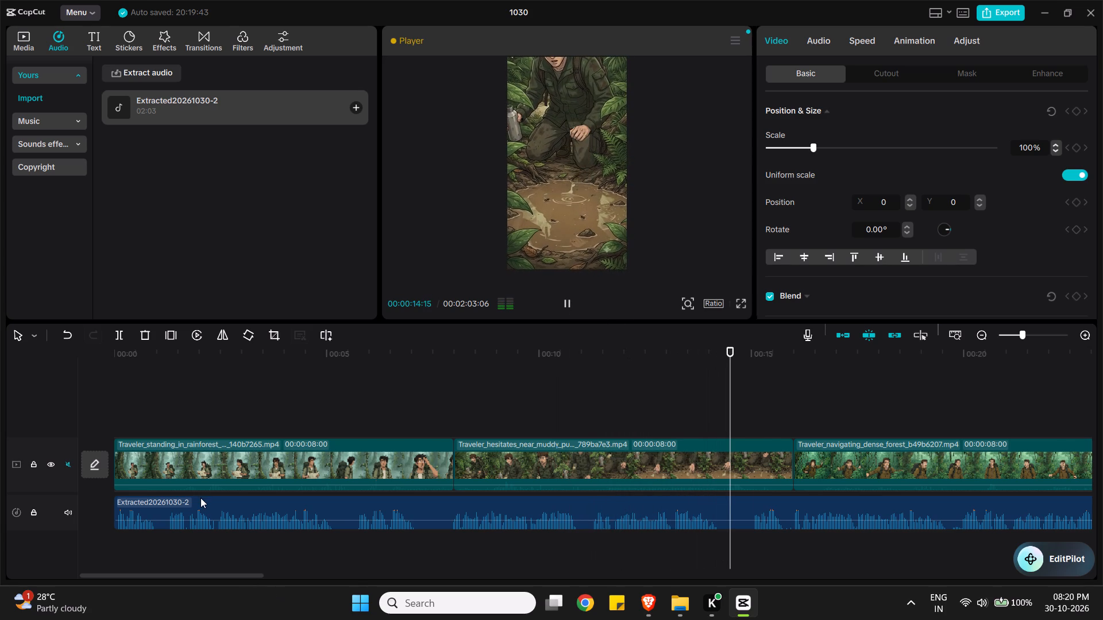
pyautogui.click(565, 302)
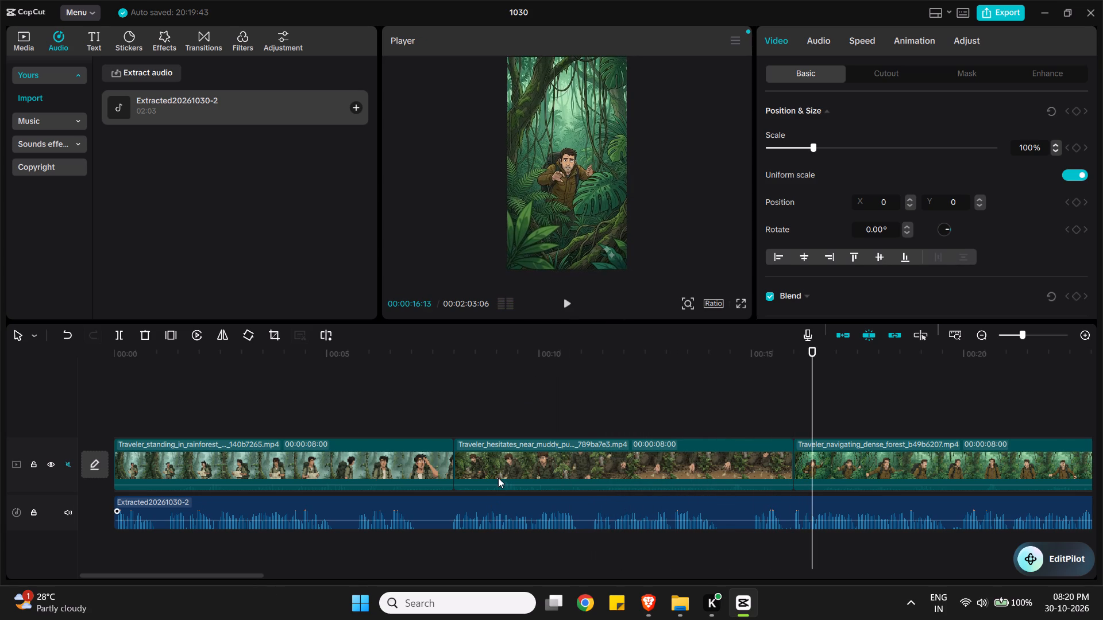
# Trim the start of the Traveler_hesitates_near_muddy clip to a duration of 00:00:06:21.
pyautogui.click(502, 471)
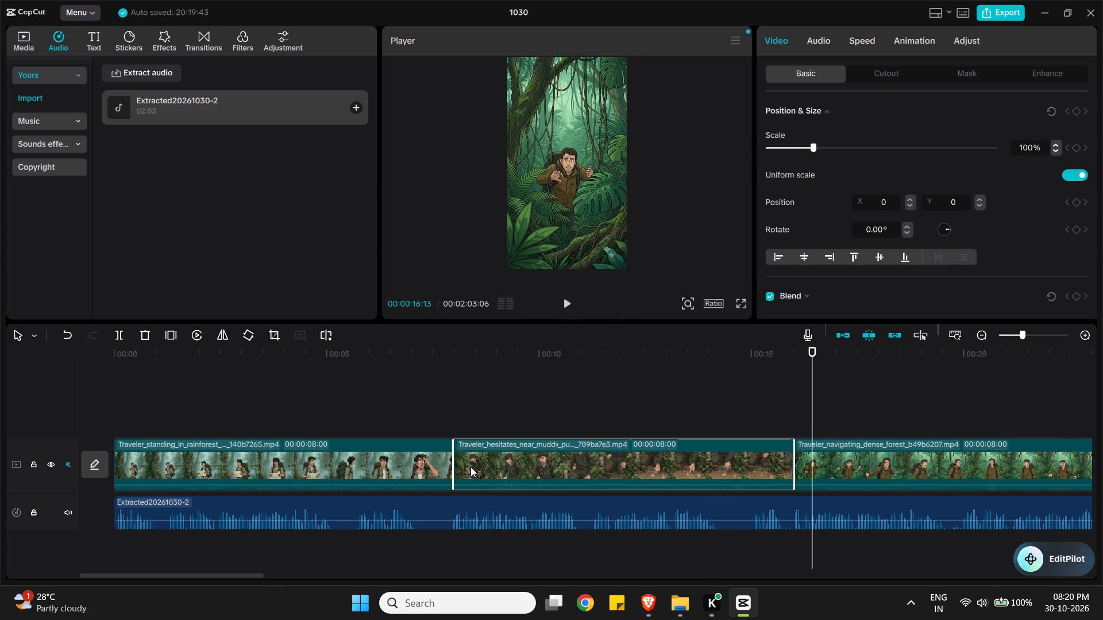
pyautogui.moveTo(453, 463); pyautogui.dragTo(497, 463)
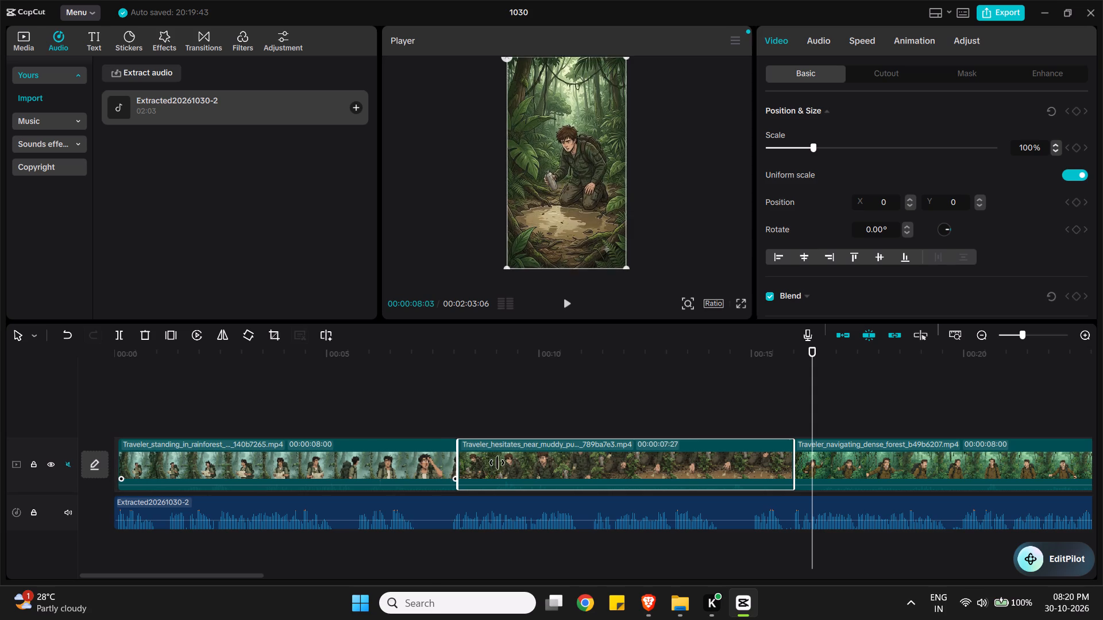
pyautogui.moveTo(497, 463); pyautogui.dragTo(530, 460)
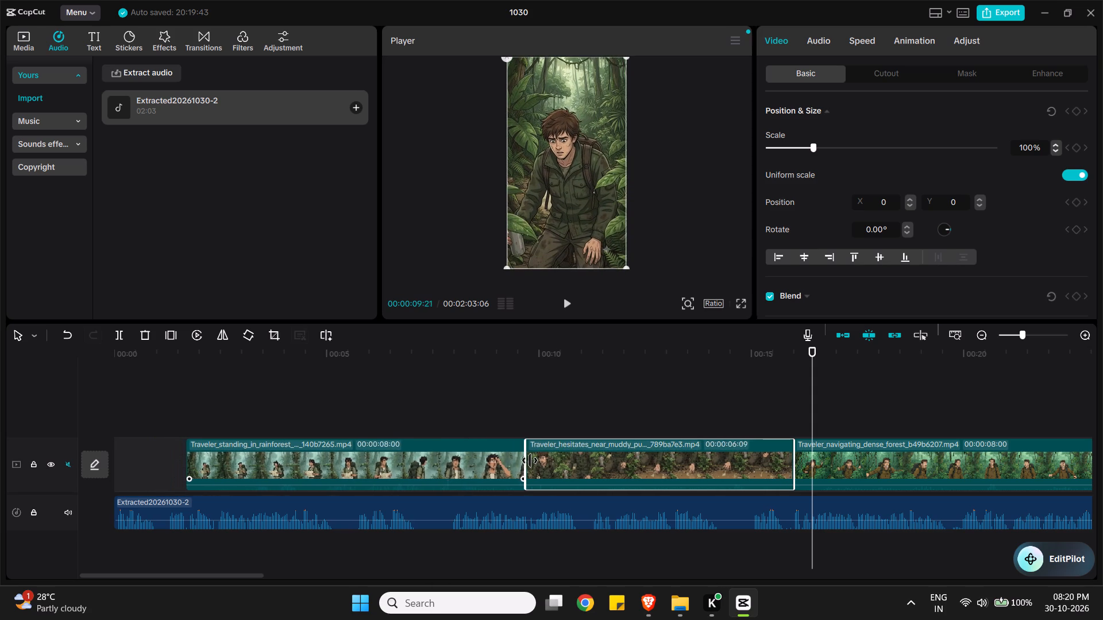
pyautogui.moveTo(530, 460); pyautogui.dragTo(533, 460)
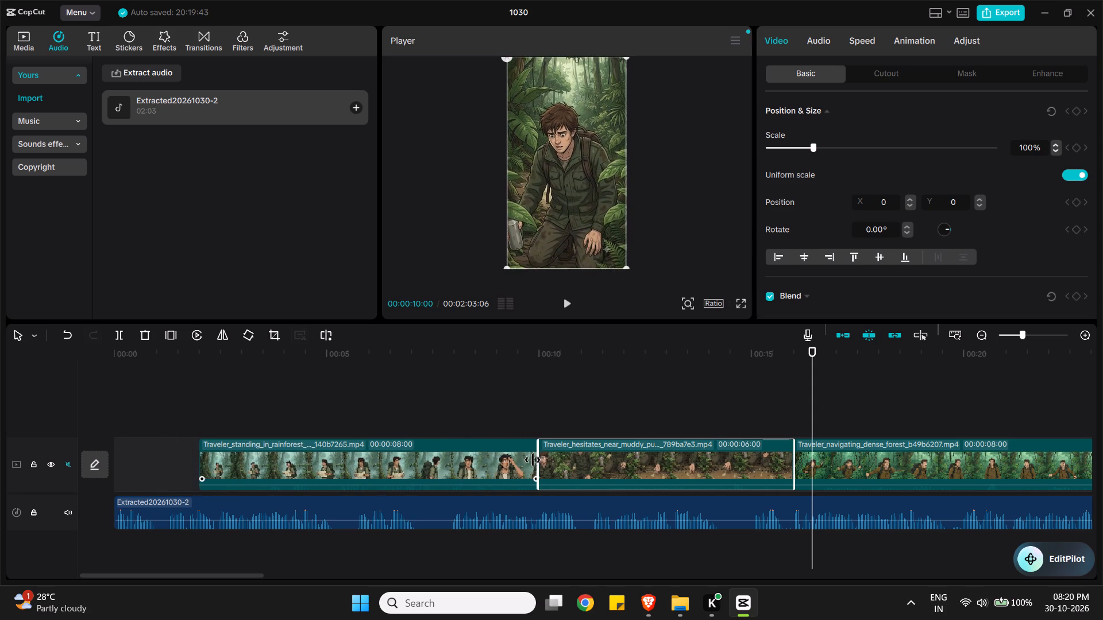
pyautogui.moveTo(533, 460); pyautogui.dragTo(503, 466)
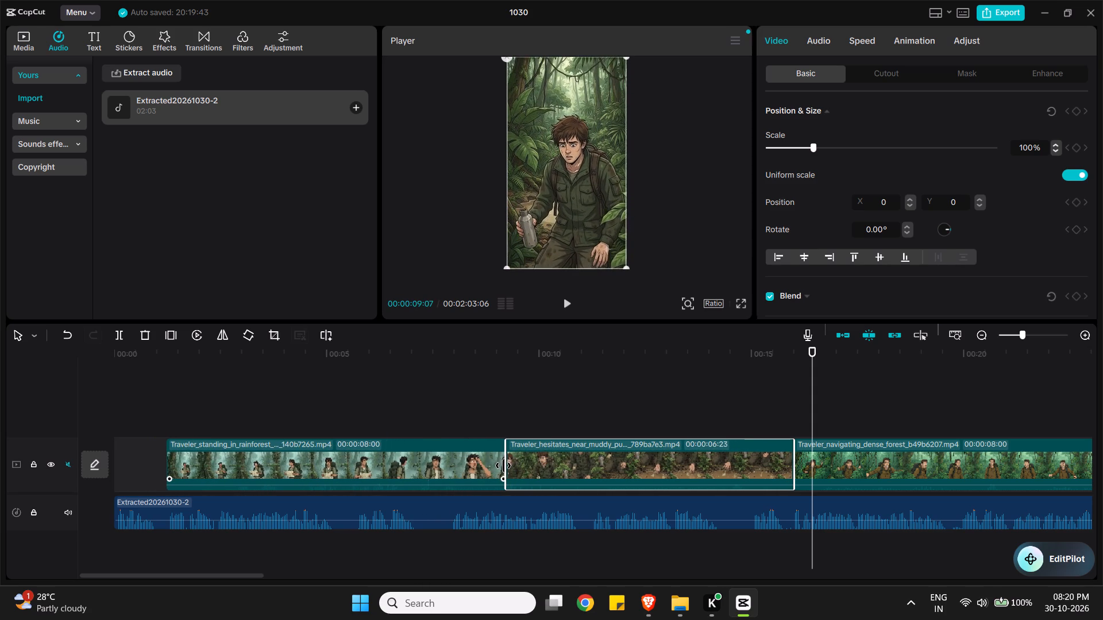
pyautogui.moveTo(503, 466); pyautogui.dragTo(508, 466)
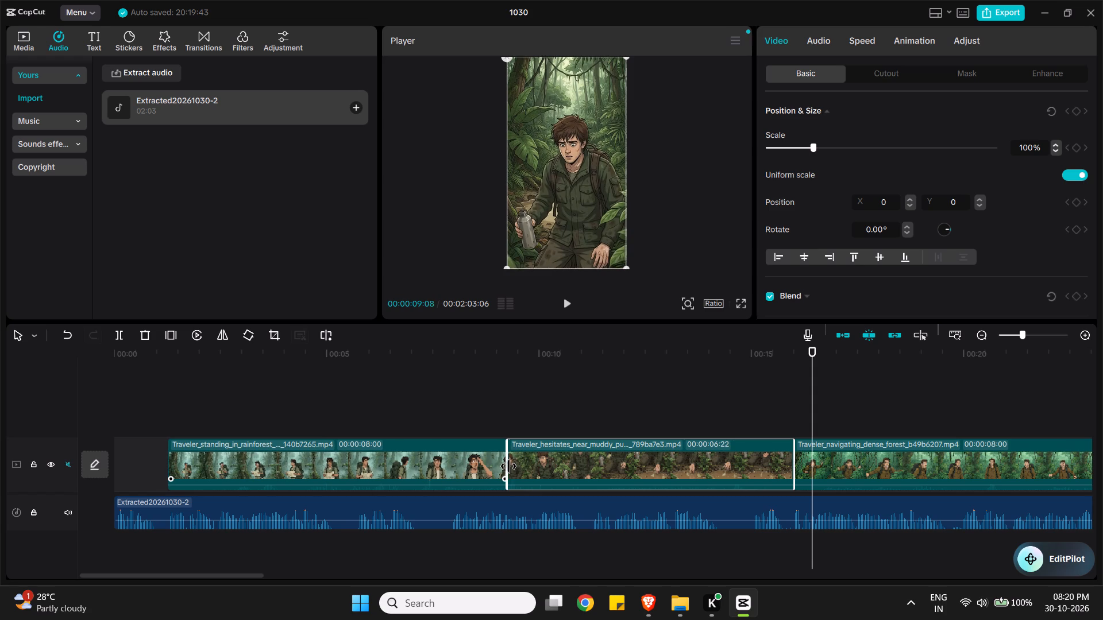
pyautogui.moveTo(508, 466); pyautogui.dragTo(510, 466)
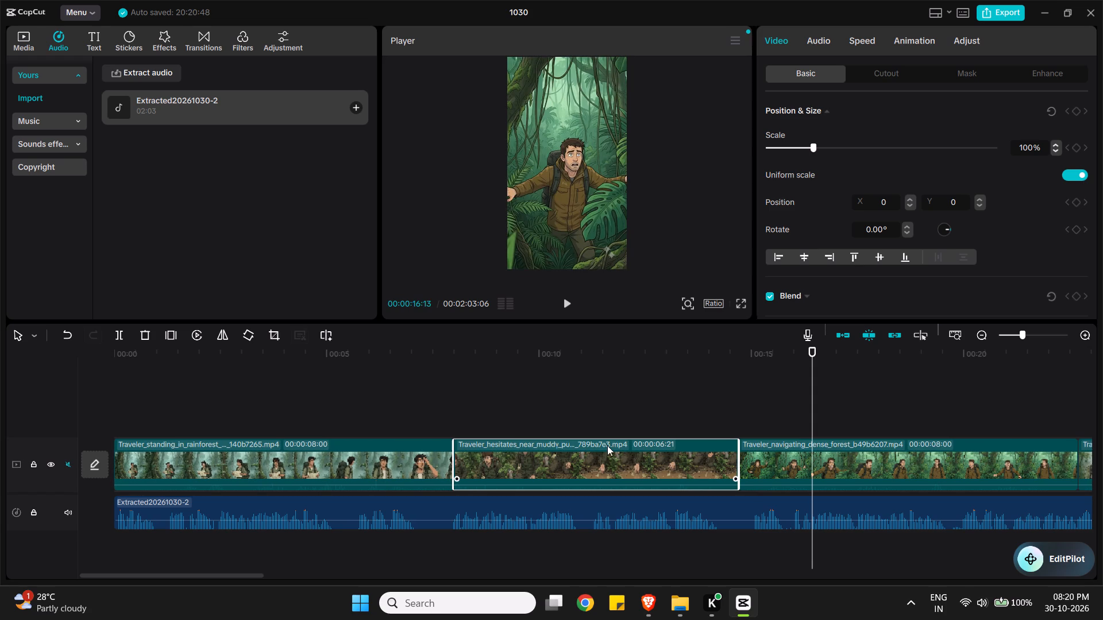
# Play the sequence from 00:00:00:00 to check the opening clips through the mosquito-swatting clip against the narration.
pyautogui.moveTo(813, 351); pyautogui.dragTo(68, 367)
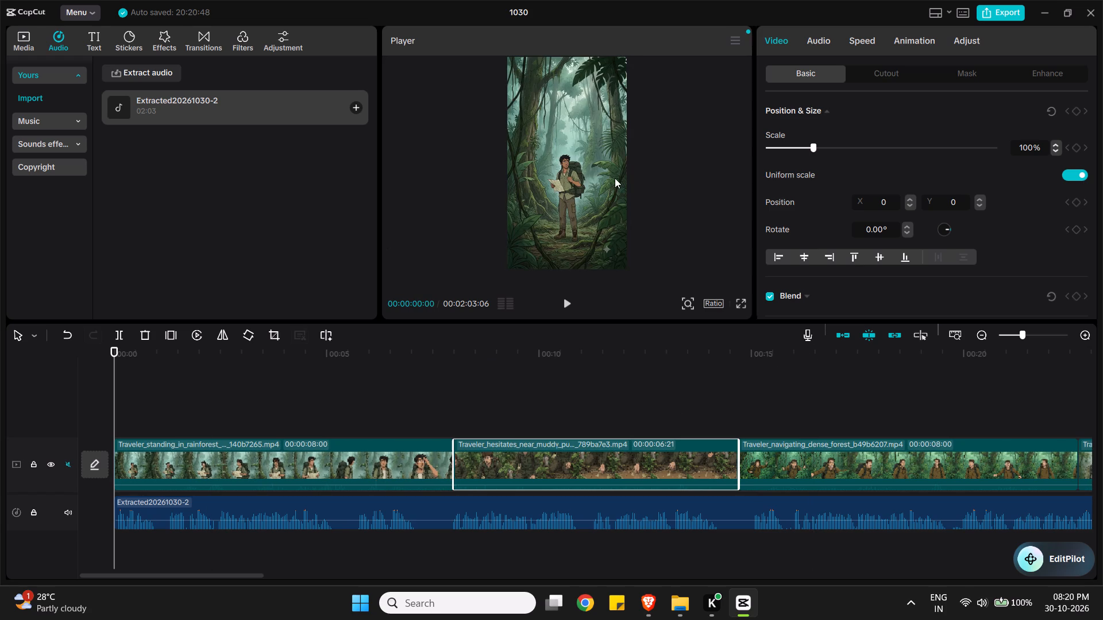
pyautogui.click(564, 304)
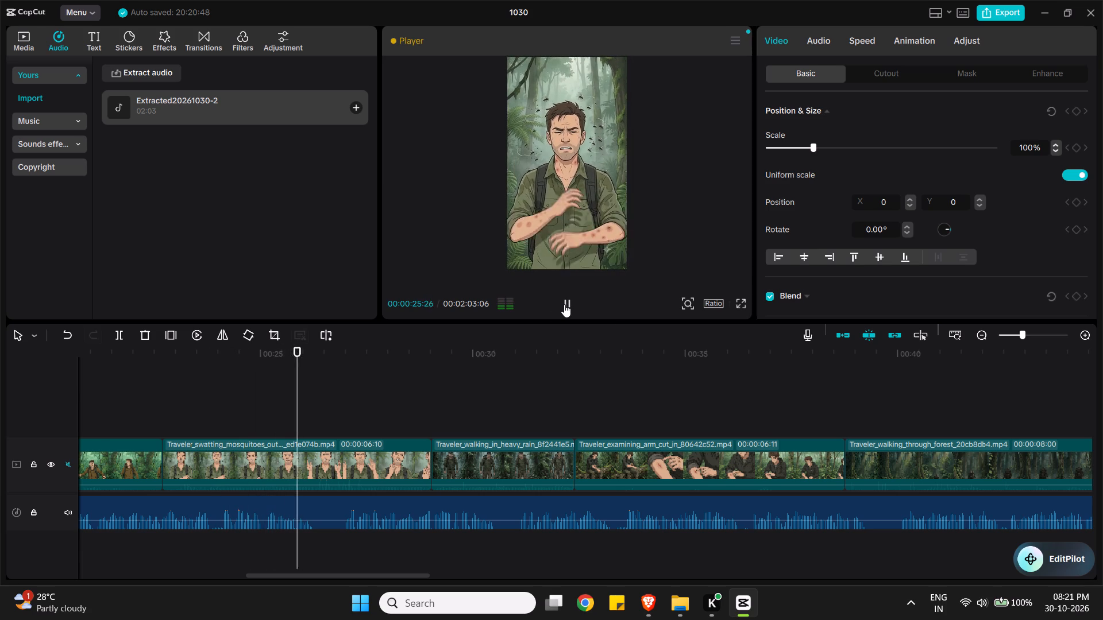
pyautogui.click(568, 303)
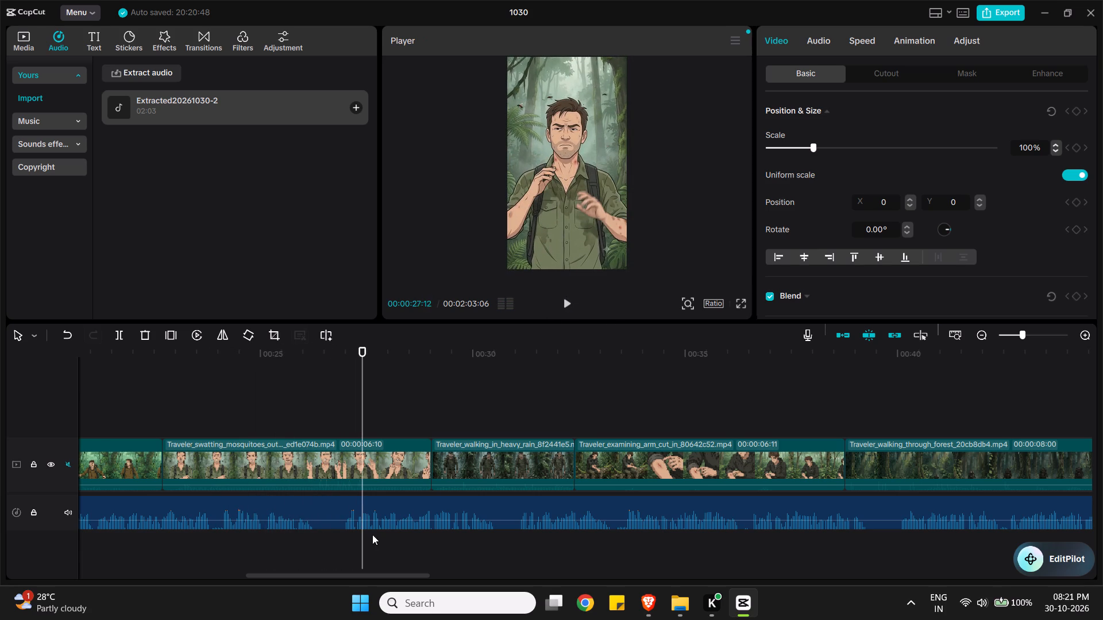
# Move the Traveler_shouts_for_help clip between the Traveler_navigating_dense_forest and Traveler_swatting_mosquitoes clips on the main track.
pyautogui.moveTo(383, 574); pyautogui.dragTo(435, 568)
pyautogui.moveTo(435, 568); pyautogui.dragTo(562, 546)
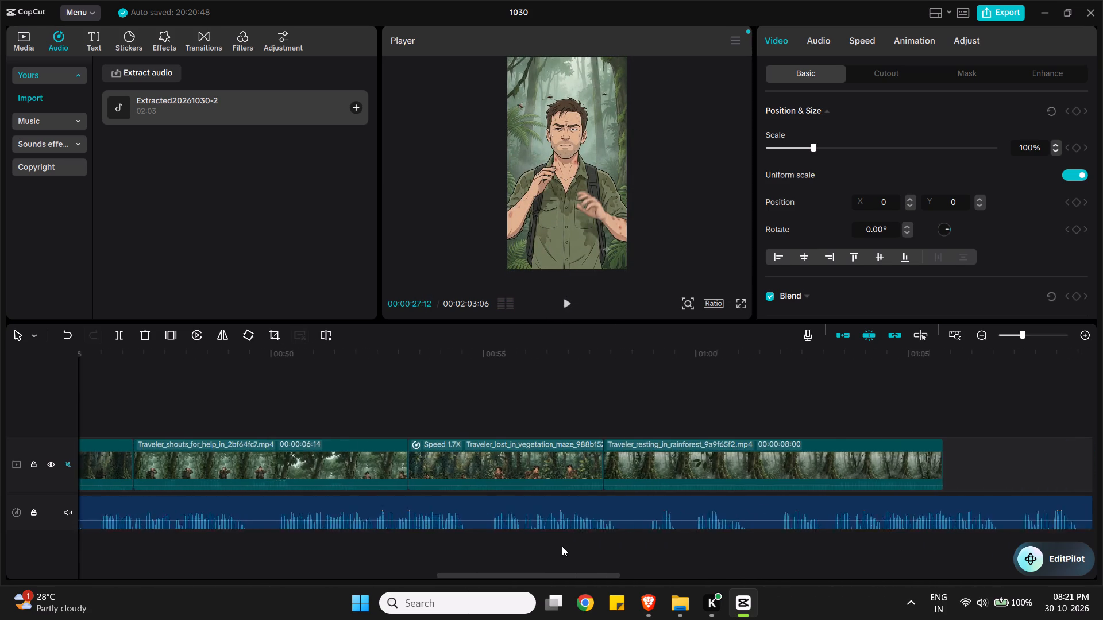
pyautogui.moveTo(562, 546); pyautogui.dragTo(559, 547)
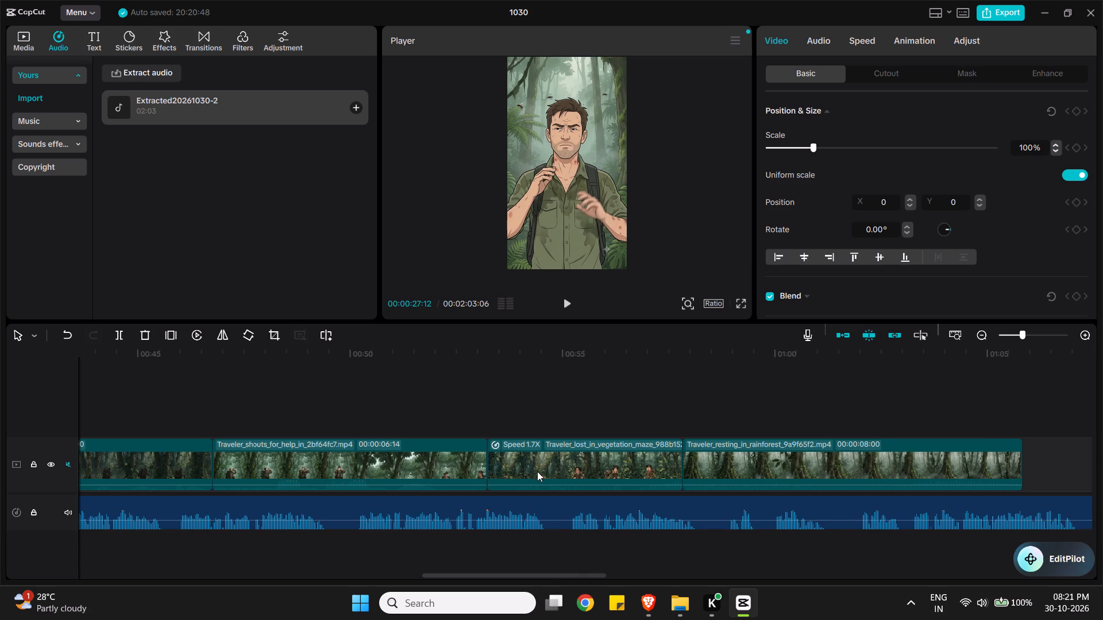
pyautogui.click(538, 470)
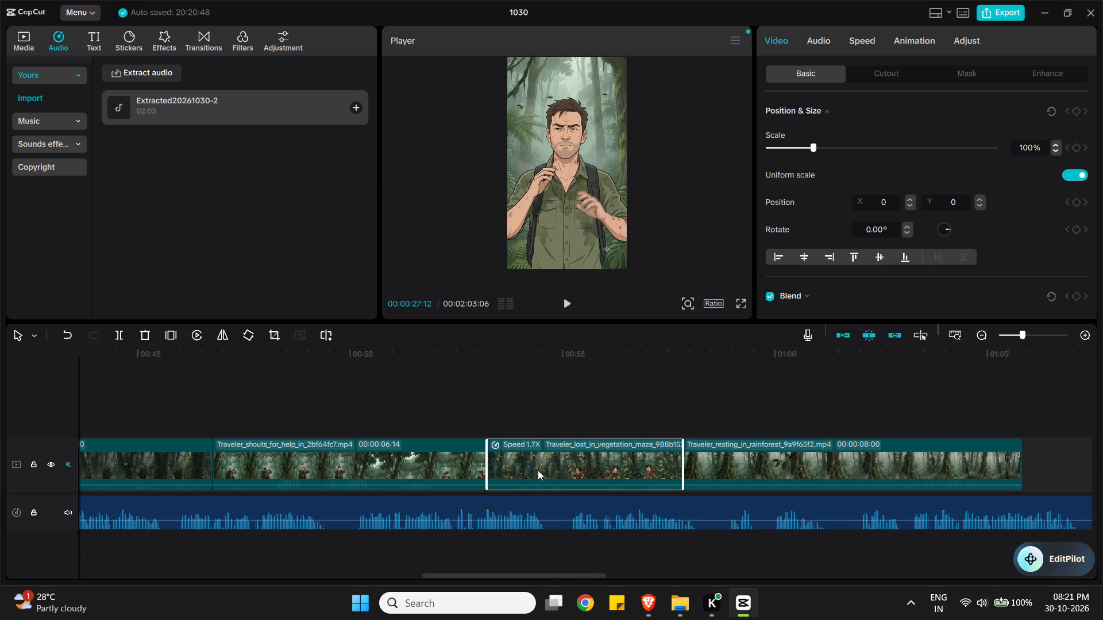
pyautogui.click(410, 463)
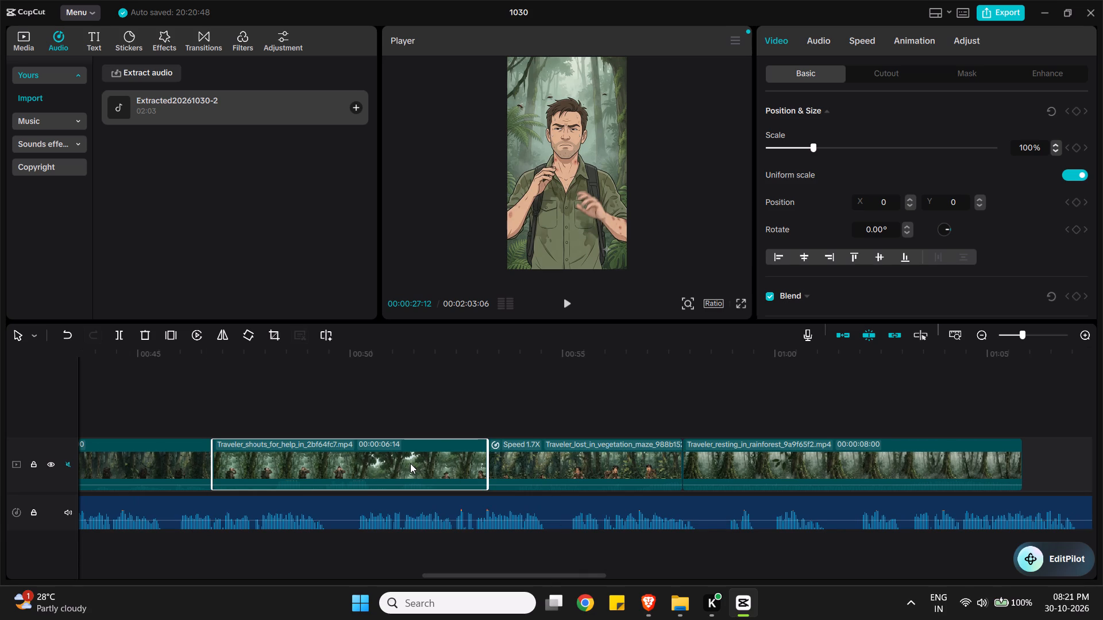
pyautogui.moveTo(410, 463); pyautogui.dragTo(0, 447)
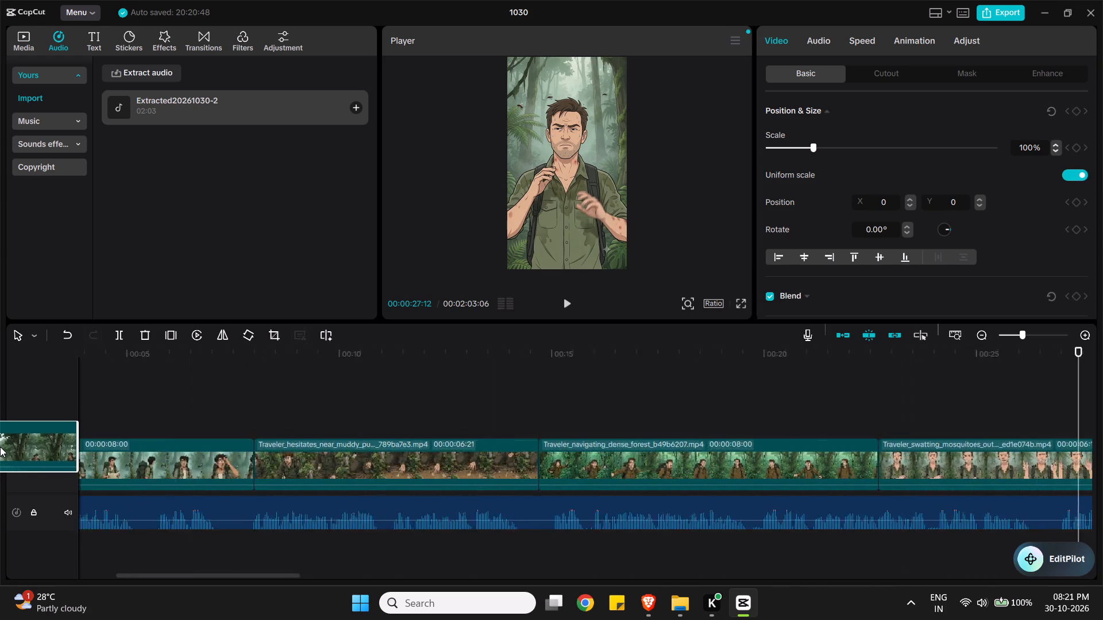
pyautogui.moveTo(0, 447); pyautogui.dragTo(639, 408)
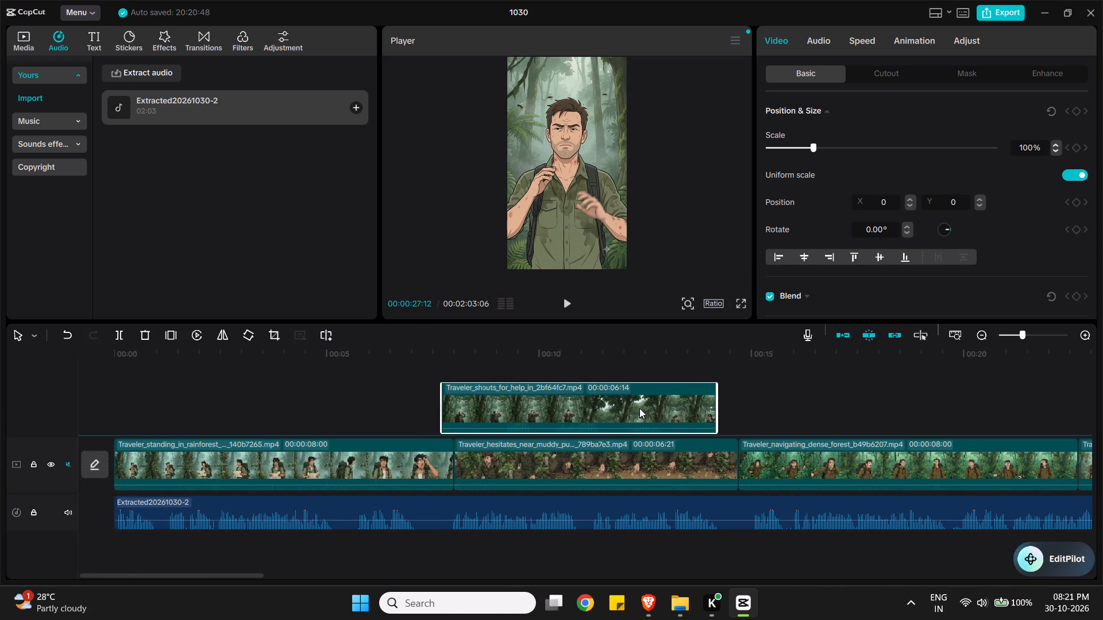
pyautogui.moveTo(639, 408); pyautogui.dragTo(705, 460)
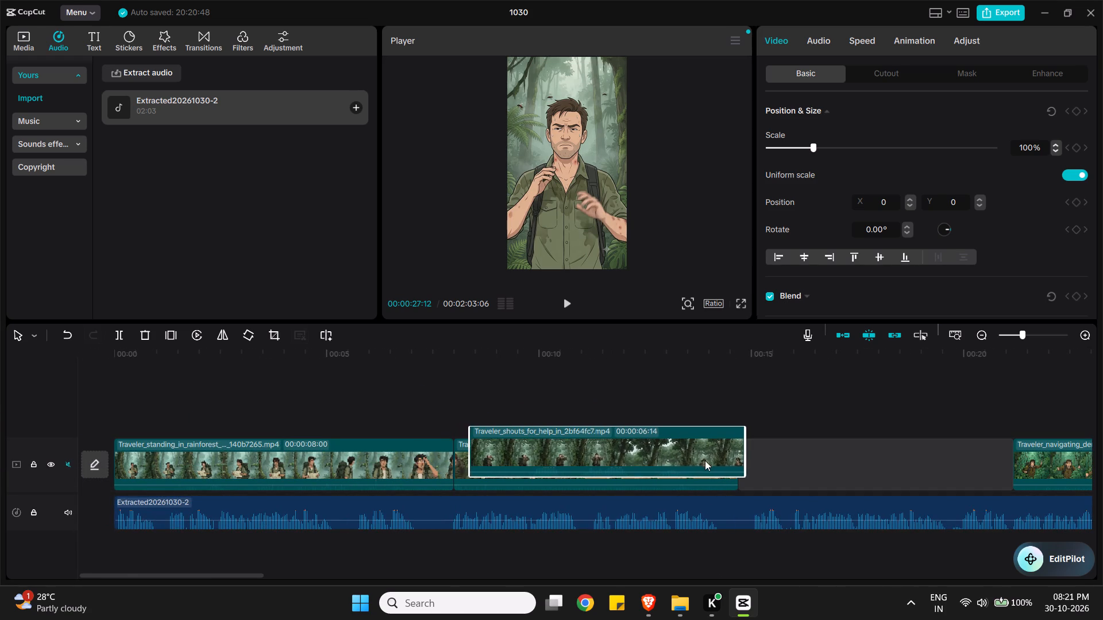
pyautogui.moveTo(705, 460); pyautogui.dragTo(996, 487)
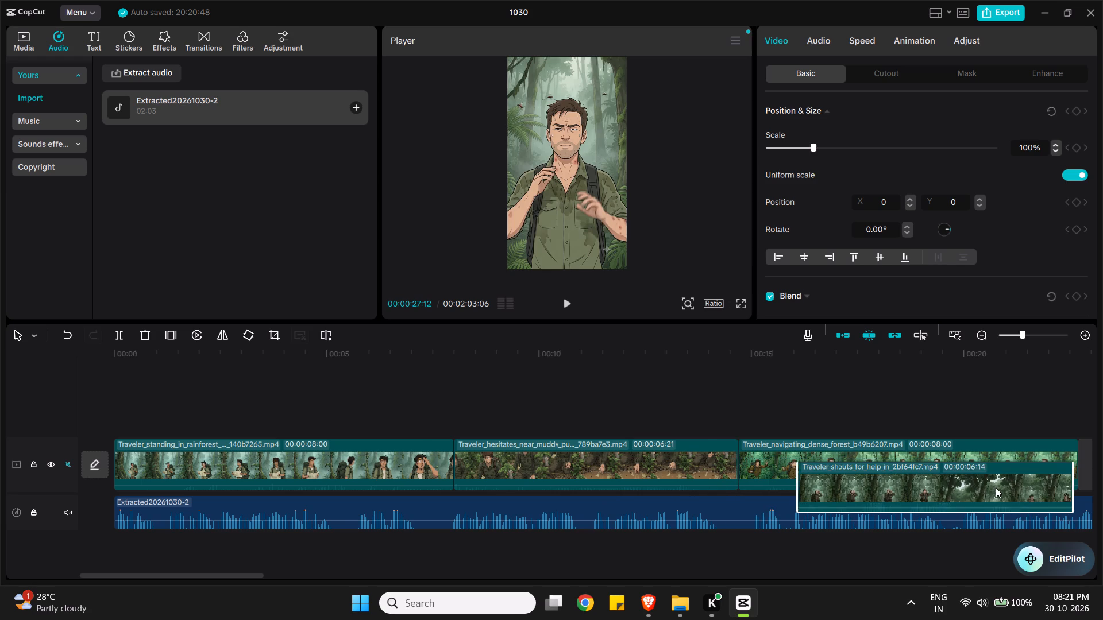
pyautogui.moveTo(996, 487); pyautogui.dragTo(1001, 479)
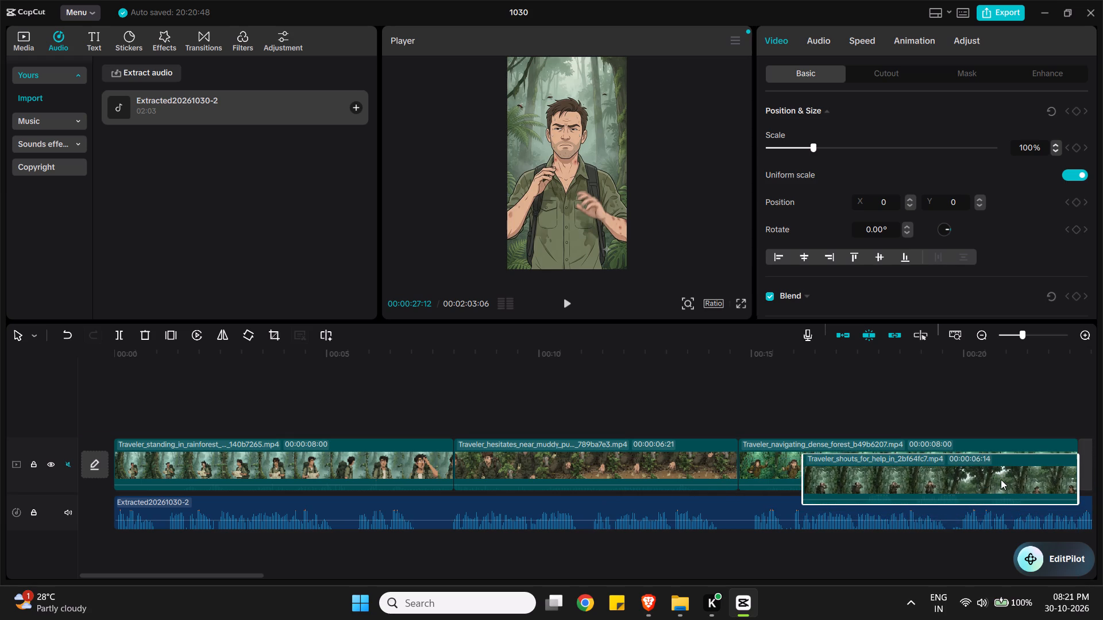
pyautogui.moveTo(1001, 479); pyautogui.dragTo(1006, 478)
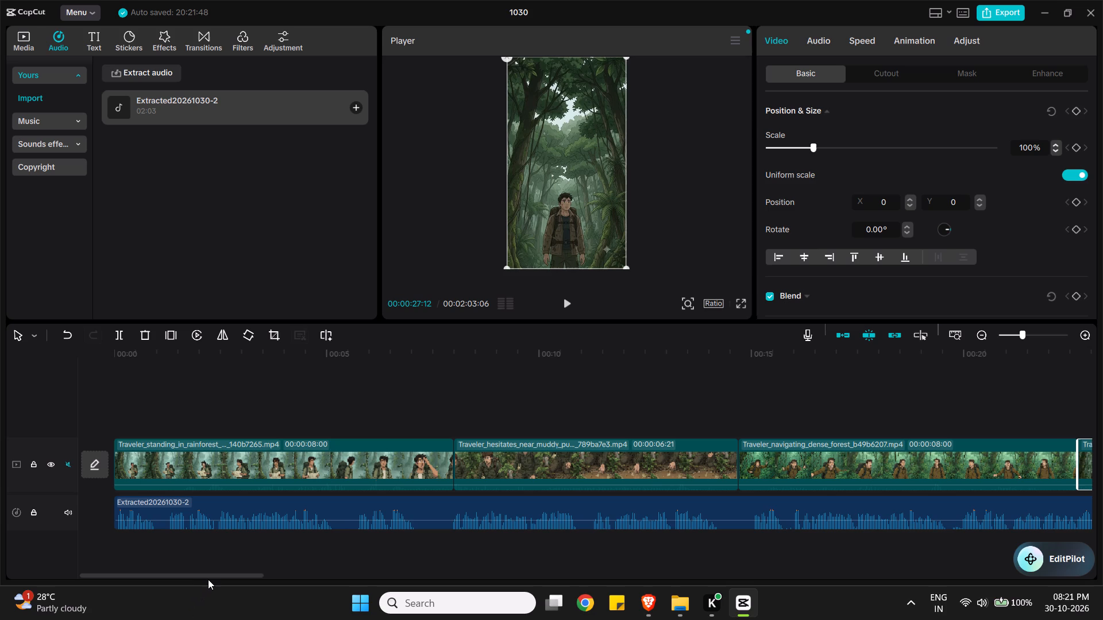
# Play the sequence from 00:00:00:00 into the moved Traveler_shouts_for_help clip to check its placement against the narration.
pyautogui.moveTo(210, 576); pyautogui.dragTo(244, 574)
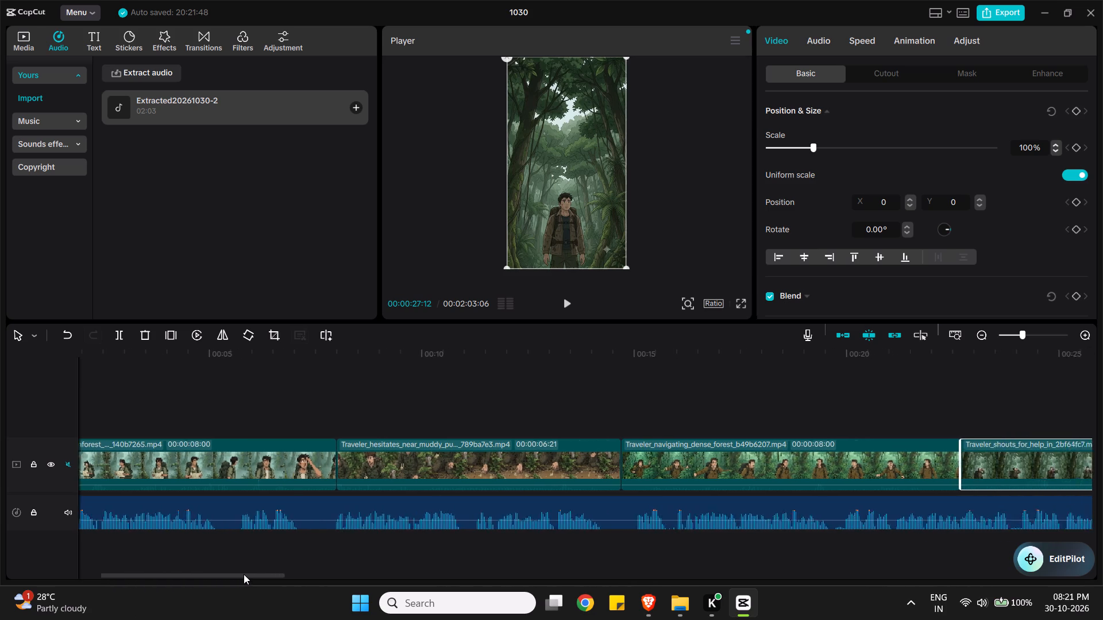
pyautogui.moveTo(244, 574); pyautogui.dragTo(286, 572)
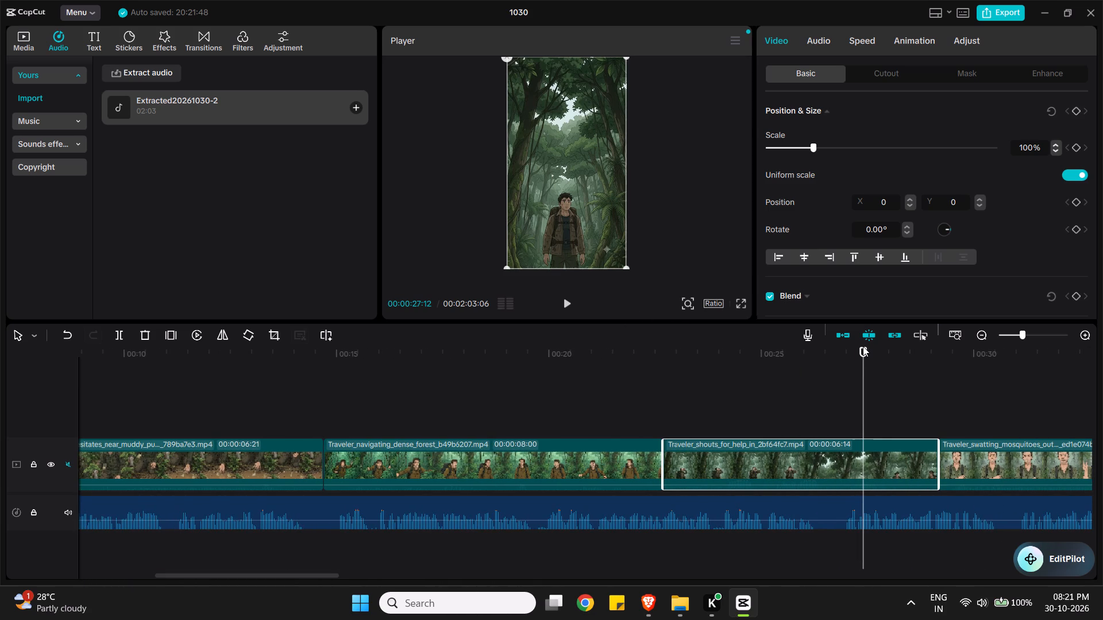
pyautogui.moveTo(863, 346); pyautogui.dragTo(0, 393)
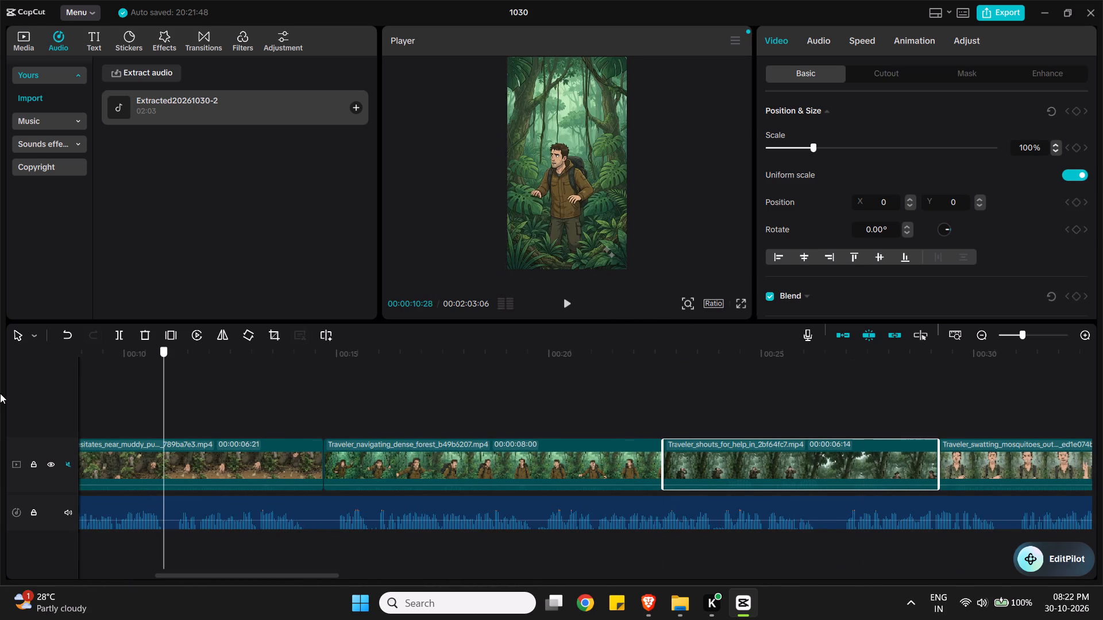
pyautogui.moveTo(0, 393); pyautogui.dragTo(0, 390)
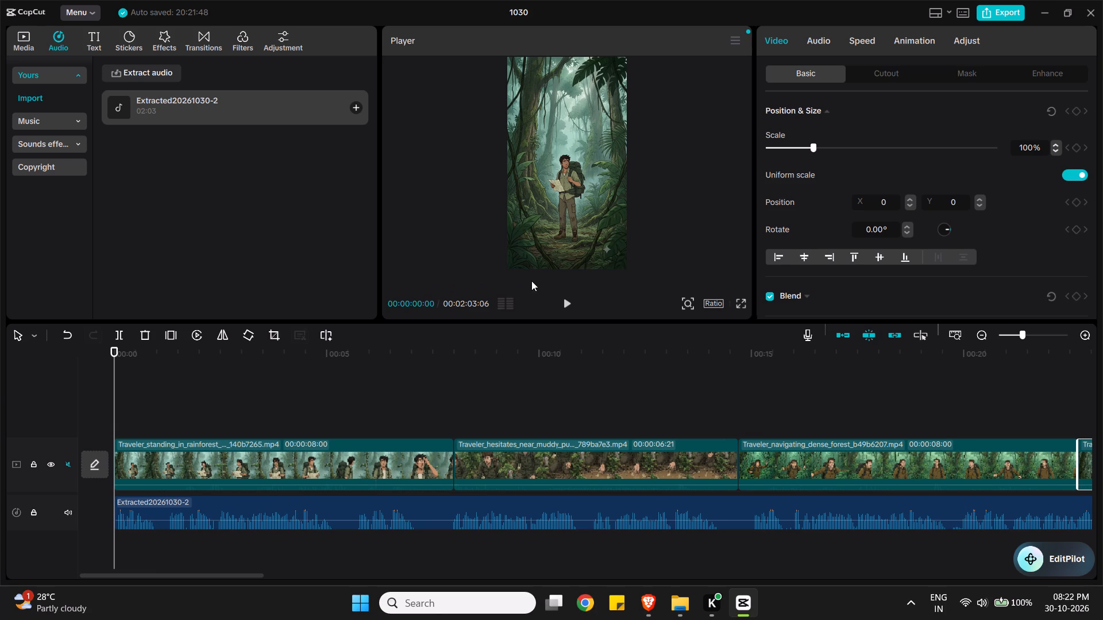
pyautogui.click(565, 304)
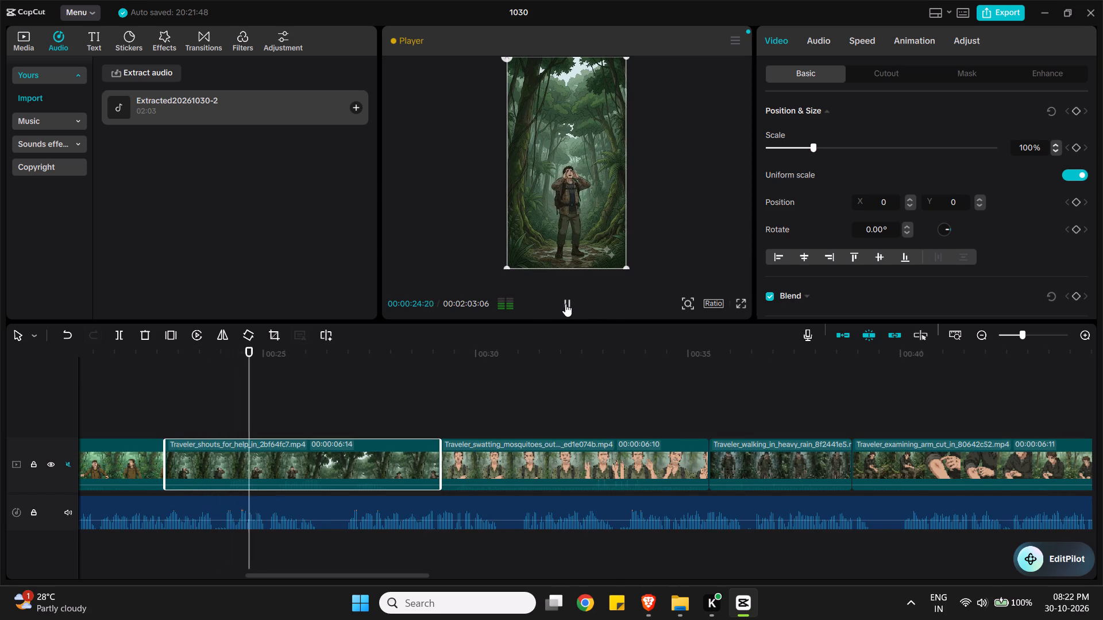
pyautogui.click(565, 304)
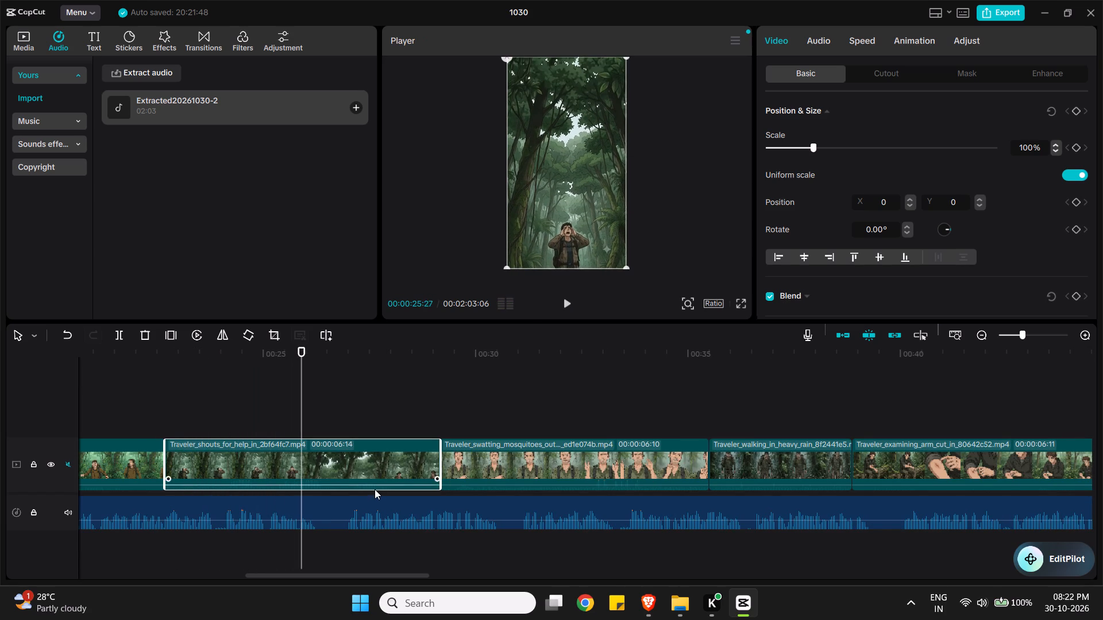
# Trim the end of the Traveler_shouts_for_help clip so it ends at about 26.5 seconds on the timeline.
pyautogui.moveTo(440, 456); pyautogui.dragTo(385, 459)
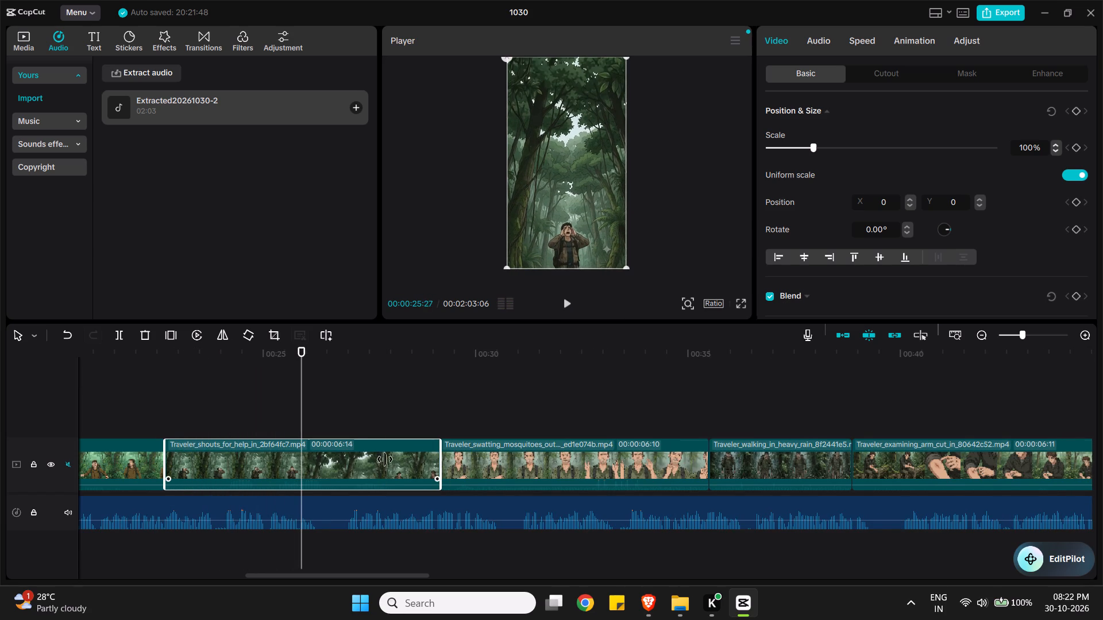
pyautogui.moveTo(385, 459); pyautogui.dragTo(300, 462)
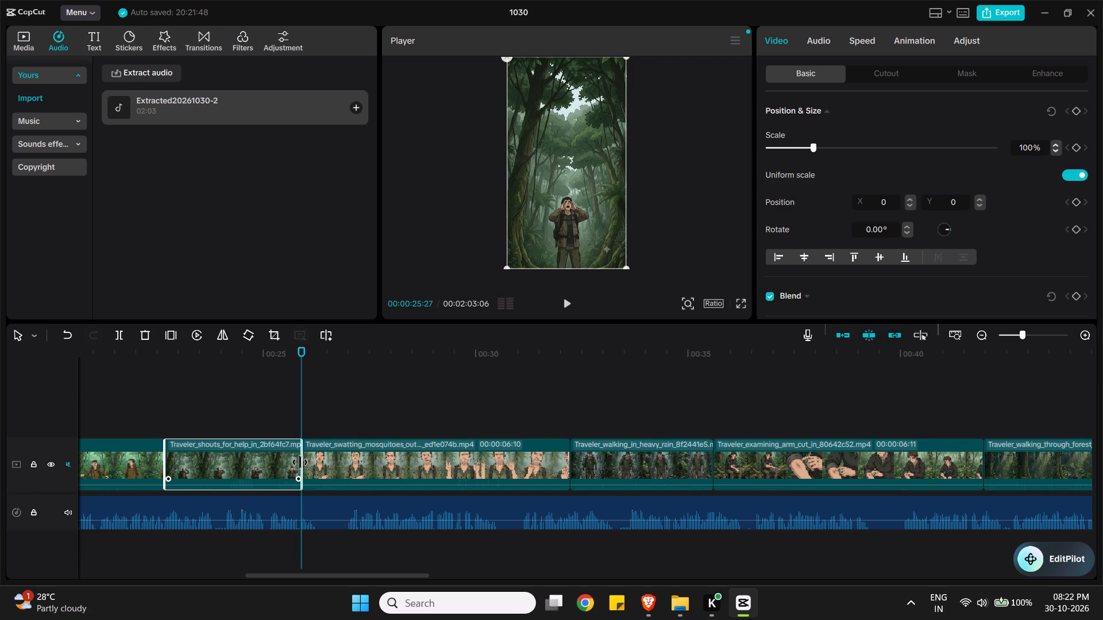
pyautogui.moveTo(300, 462); pyautogui.dragTo(321, 461)
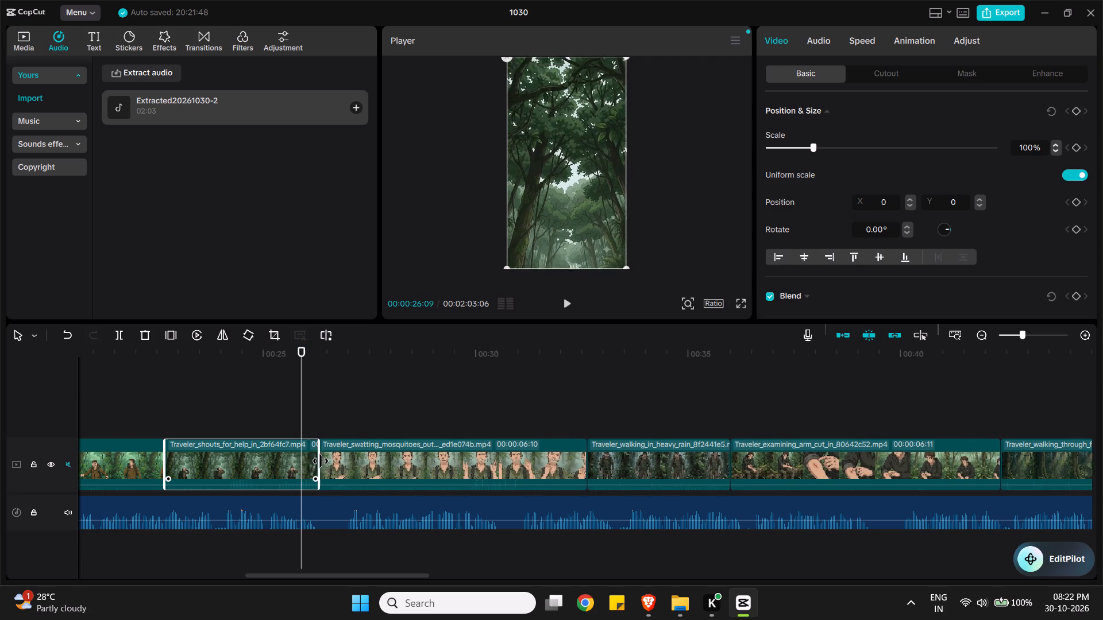
pyautogui.moveTo(321, 461); pyautogui.dragTo(321, 461)
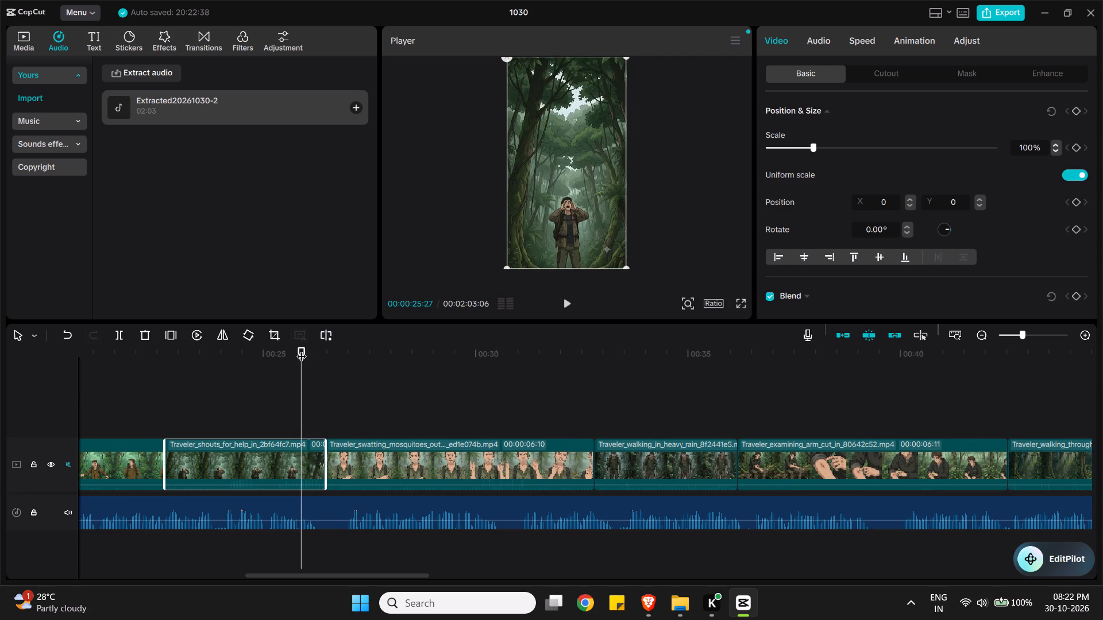
# Return to the start of the sequence and play it in full screen to check the clips against the narration.
pyautogui.moveTo(303, 346); pyautogui.dragTo(0, 346)
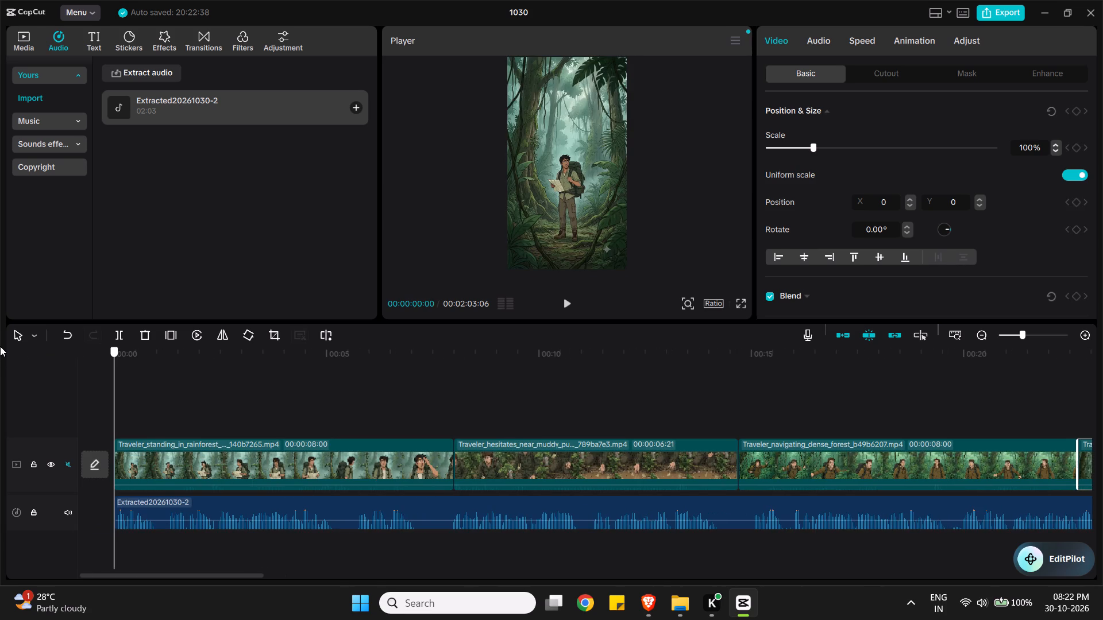
pyautogui.click(568, 307)
pyautogui.click(568, 307)
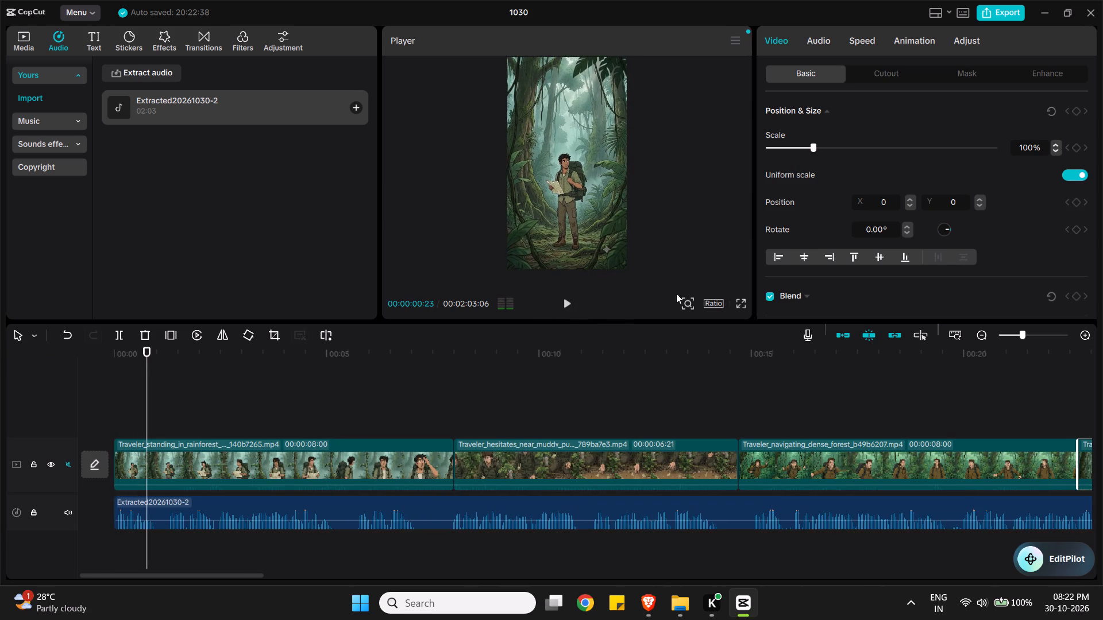
pyautogui.click(740, 305)
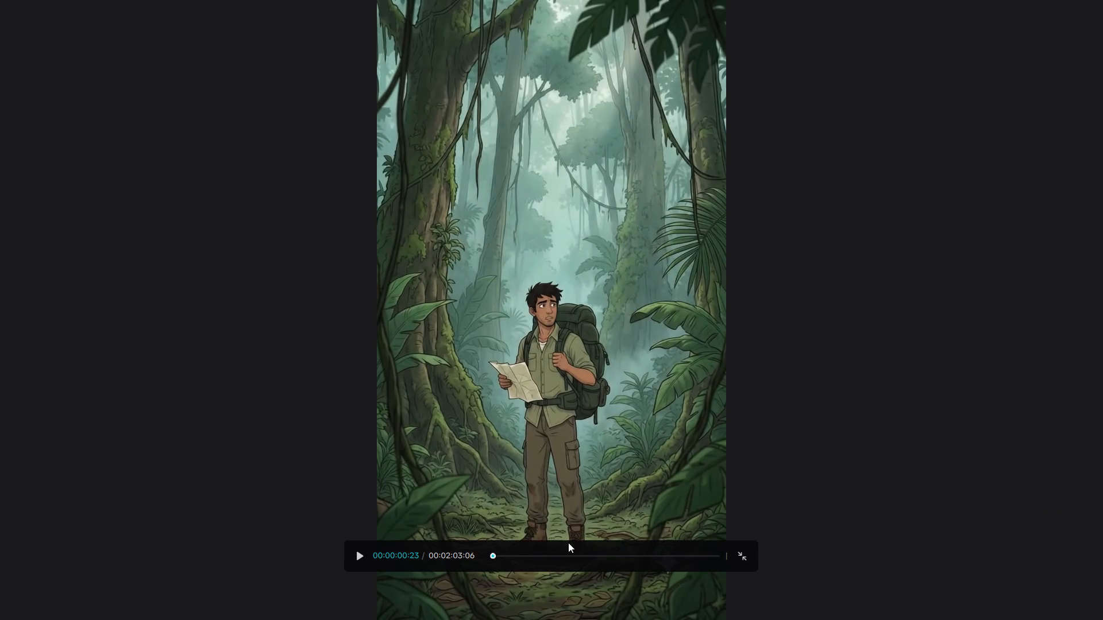
pyautogui.click(361, 559)
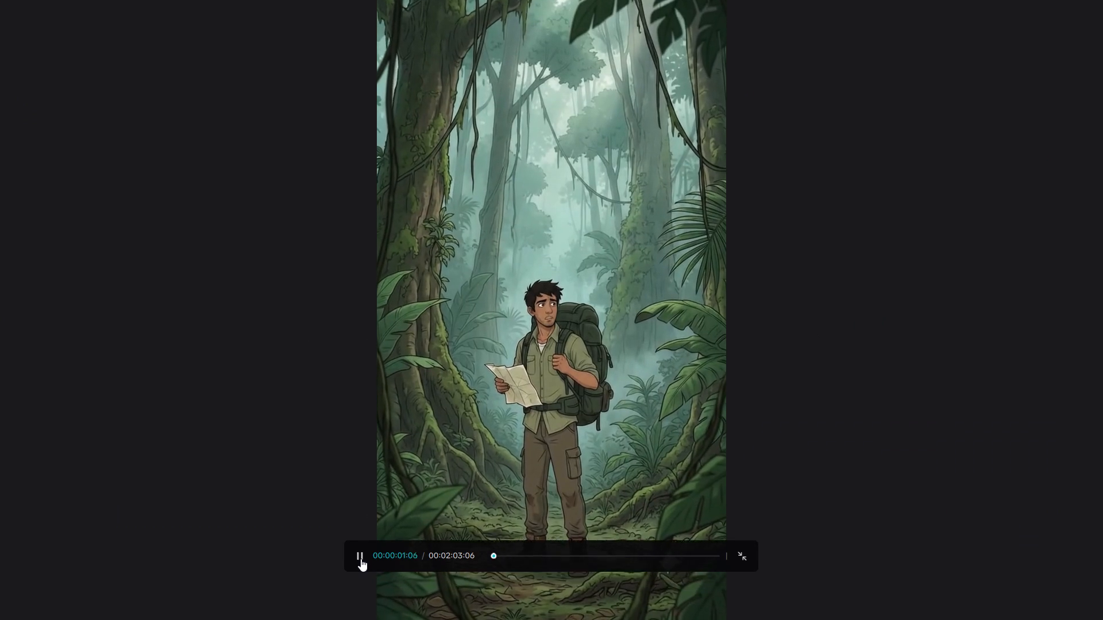